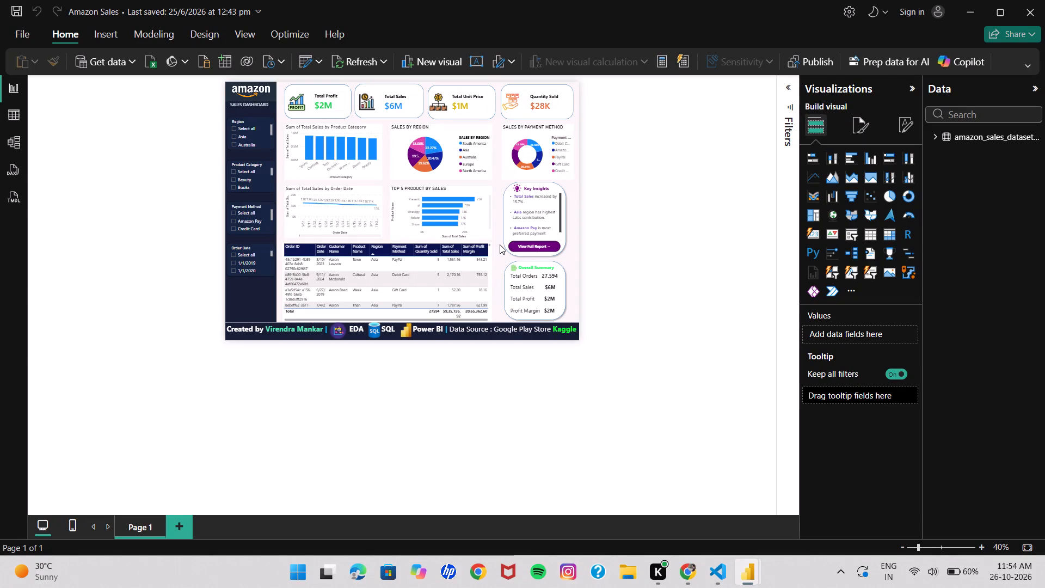
# Explore the dashboard's cross-filtering with the If product bar, the Europe region slice and the Home category column, clearing each selection.
pyautogui.scroll(-1, 508, 271)
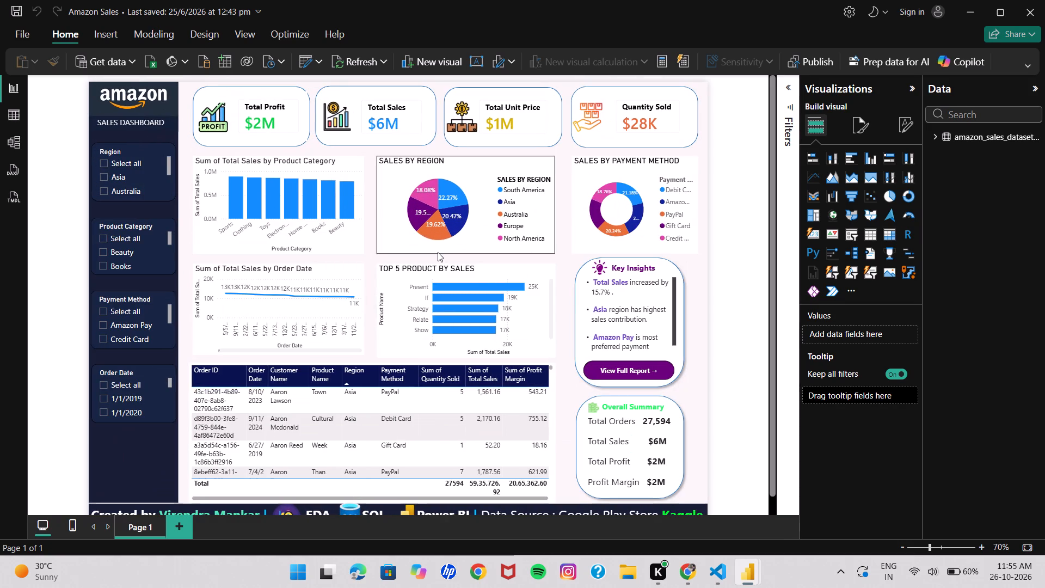
pyautogui.scroll(1, 484, 273)
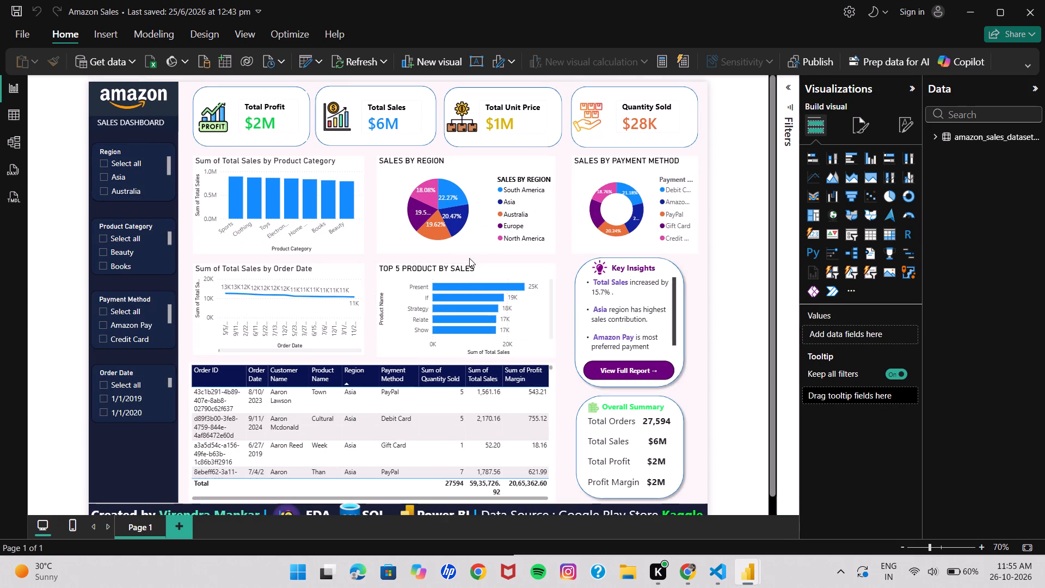
pyautogui.click(478, 294)
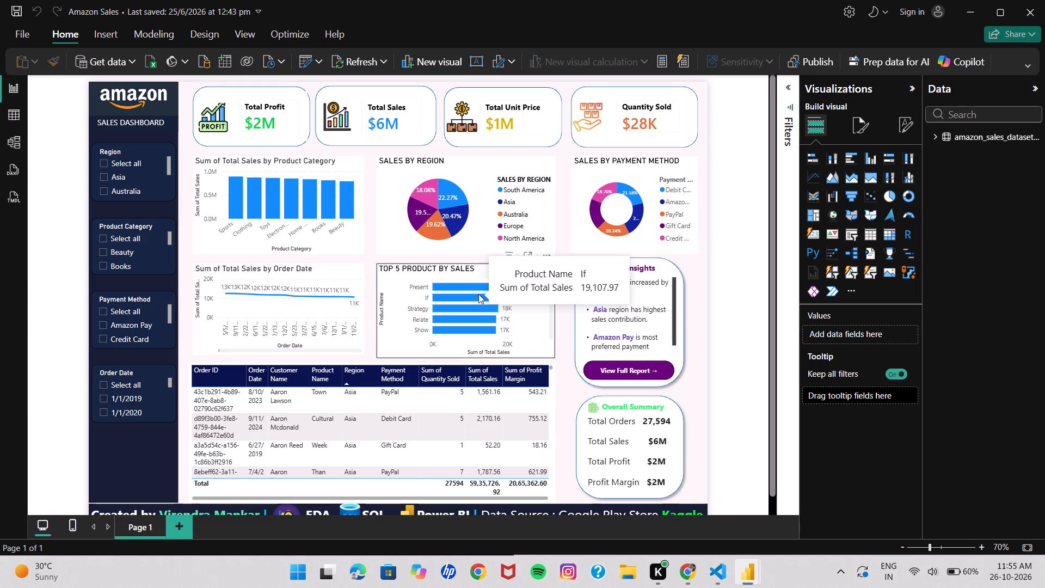
pyautogui.click(478, 294)
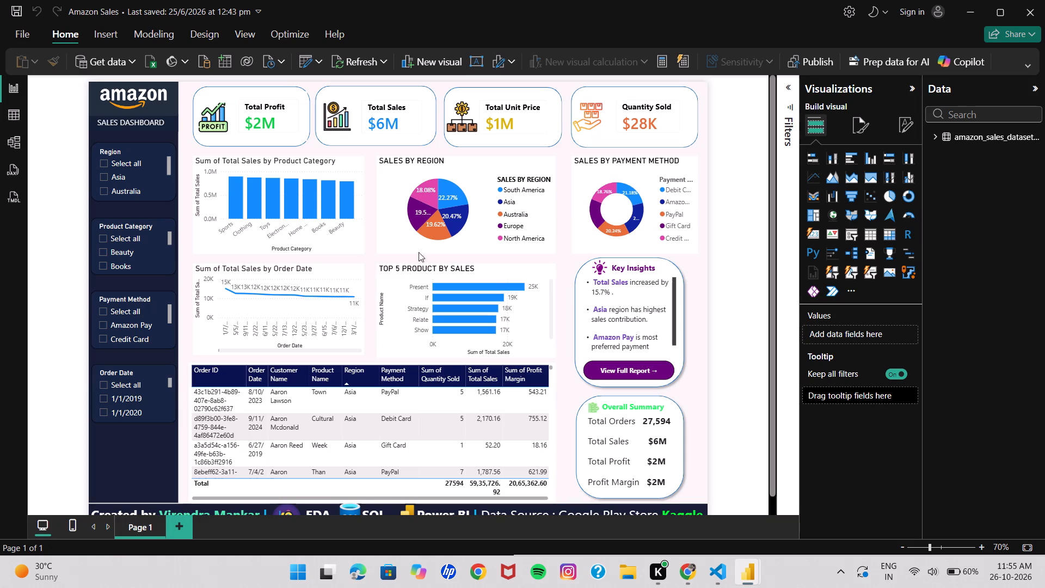
pyautogui.click(423, 215)
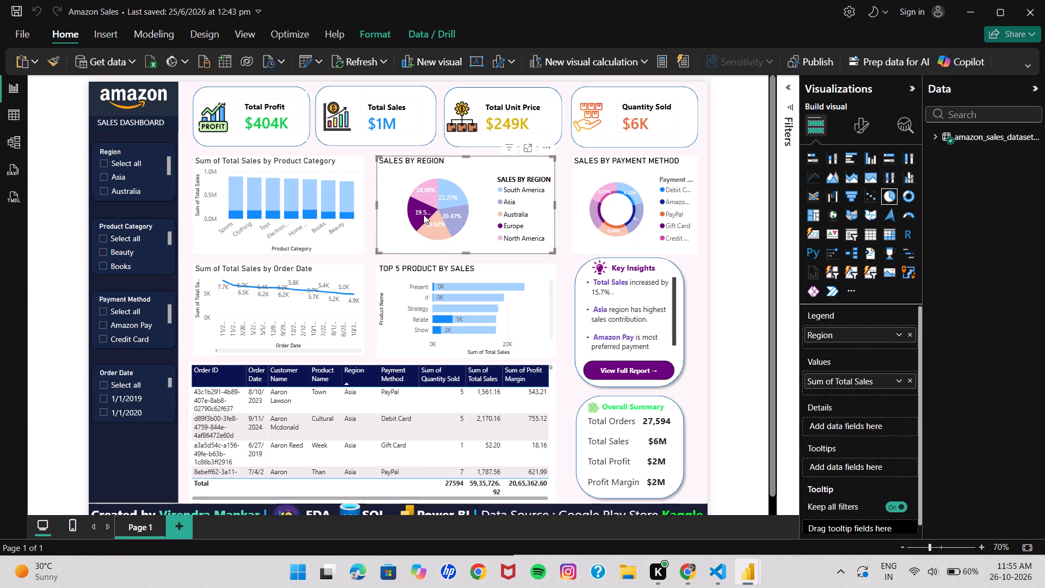
pyautogui.click(423, 215)
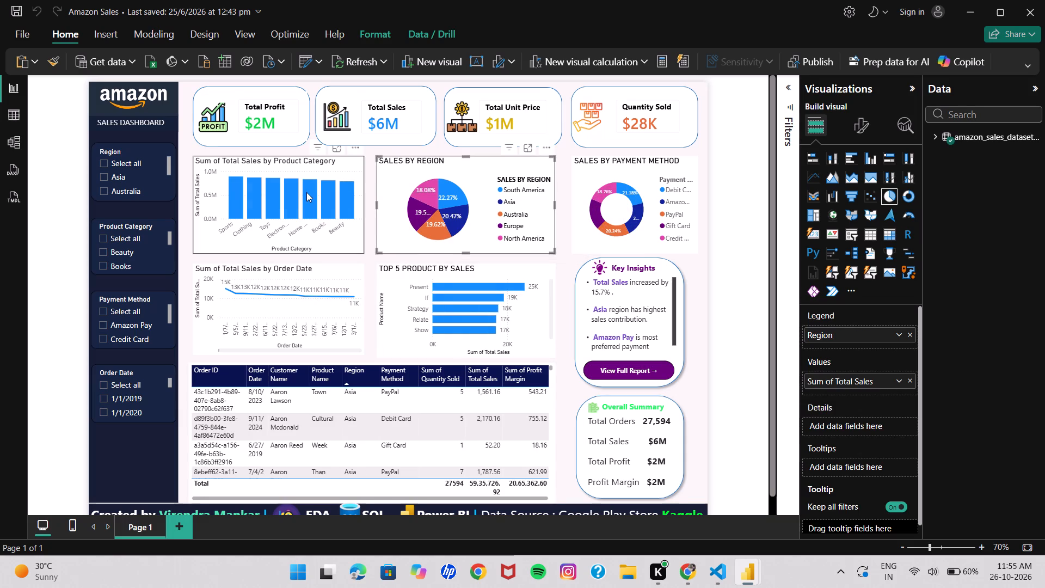
pyautogui.click(306, 192)
pyautogui.click(306, 192)
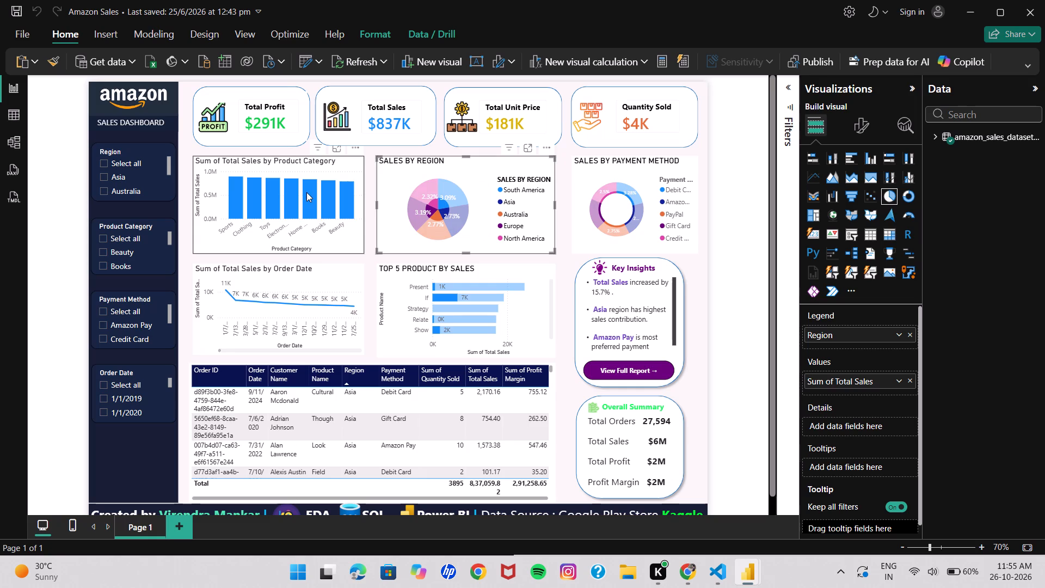
pyautogui.scroll(-1, 432, 303)
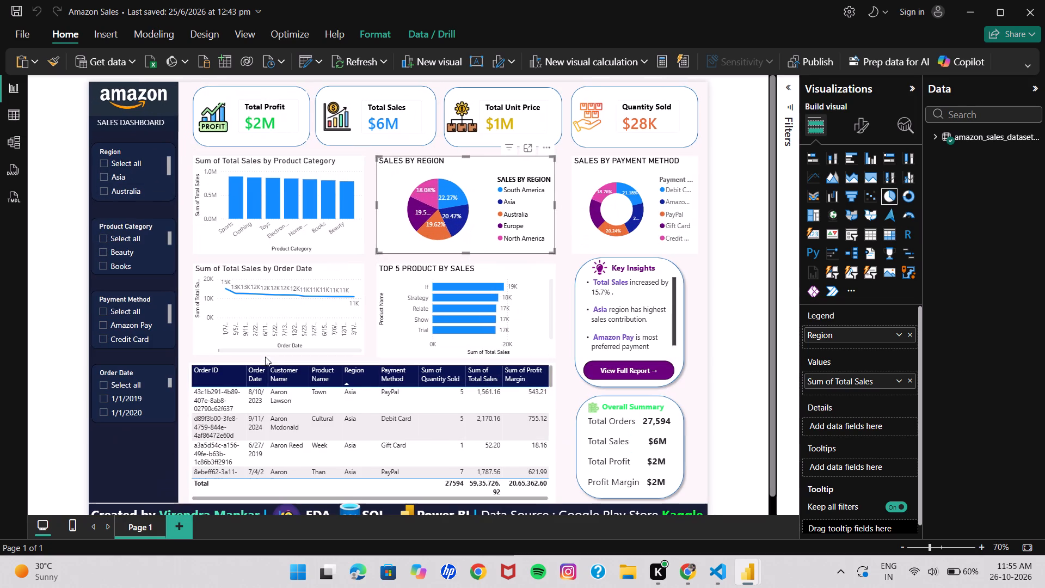
# Test the slicers by toggling Asia in Region, Beauty in Product Category and Amazon Pay in Payment Method on and off.
pyautogui.click(114, 176)
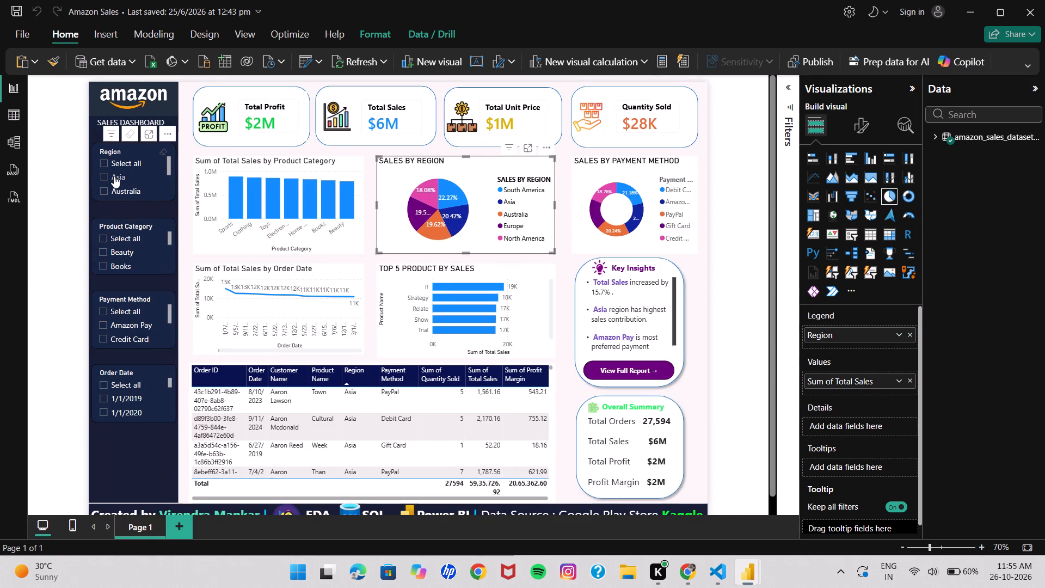
pyautogui.click(114, 176)
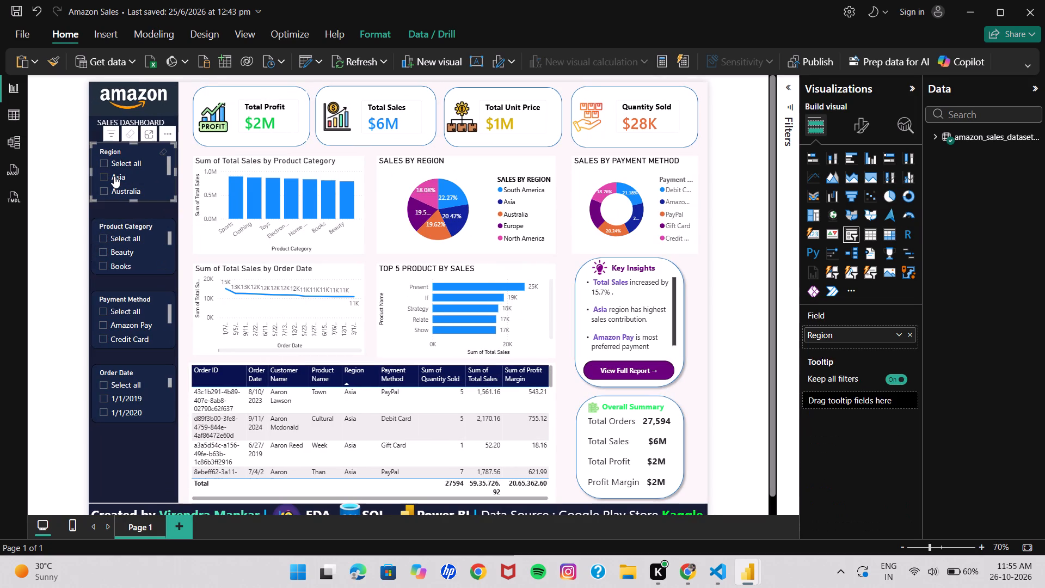
pyautogui.click(116, 246)
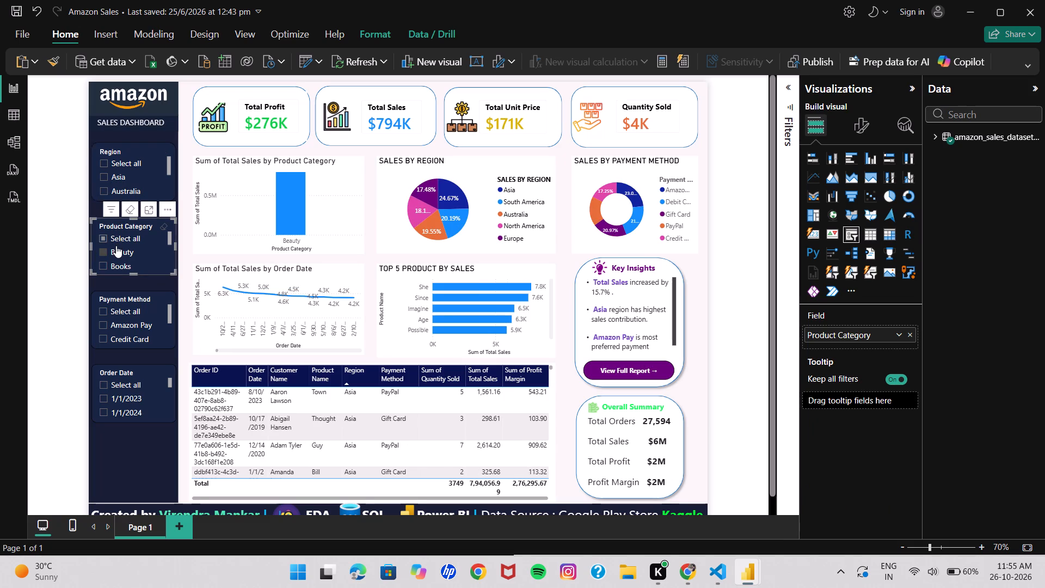
pyautogui.click(116, 246)
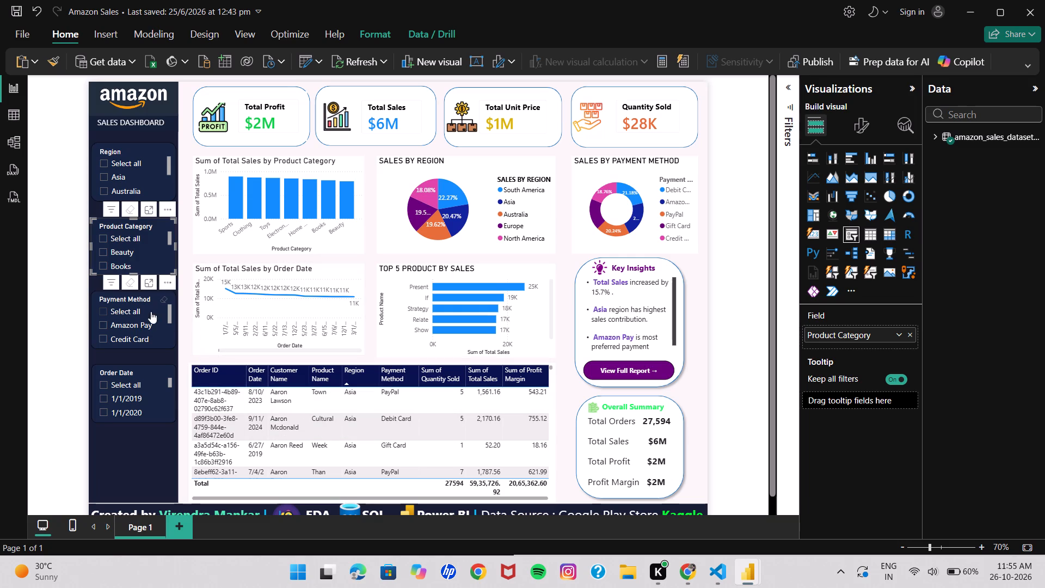
pyautogui.click(145, 326)
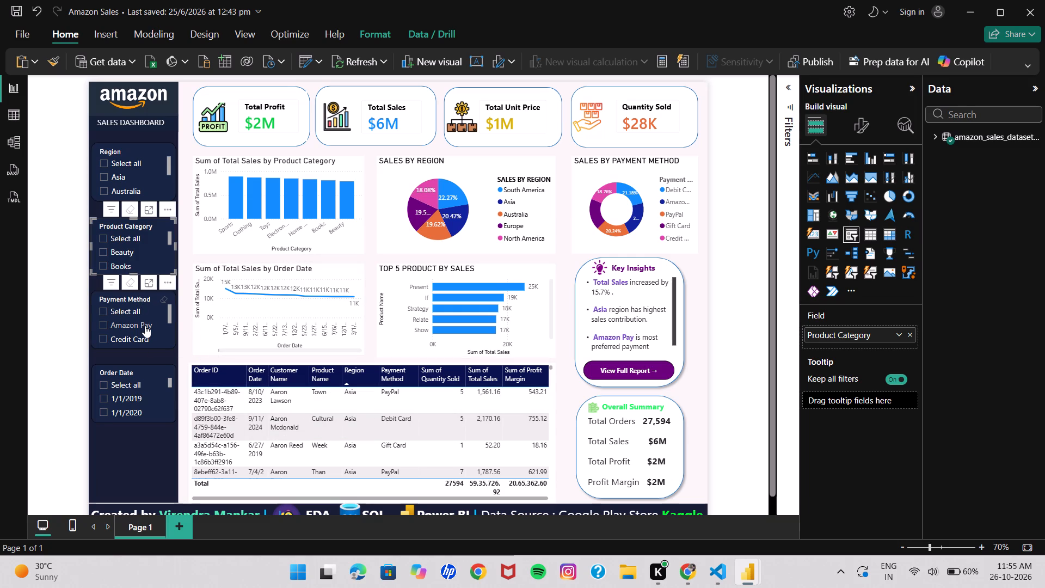
pyautogui.click(145, 326)
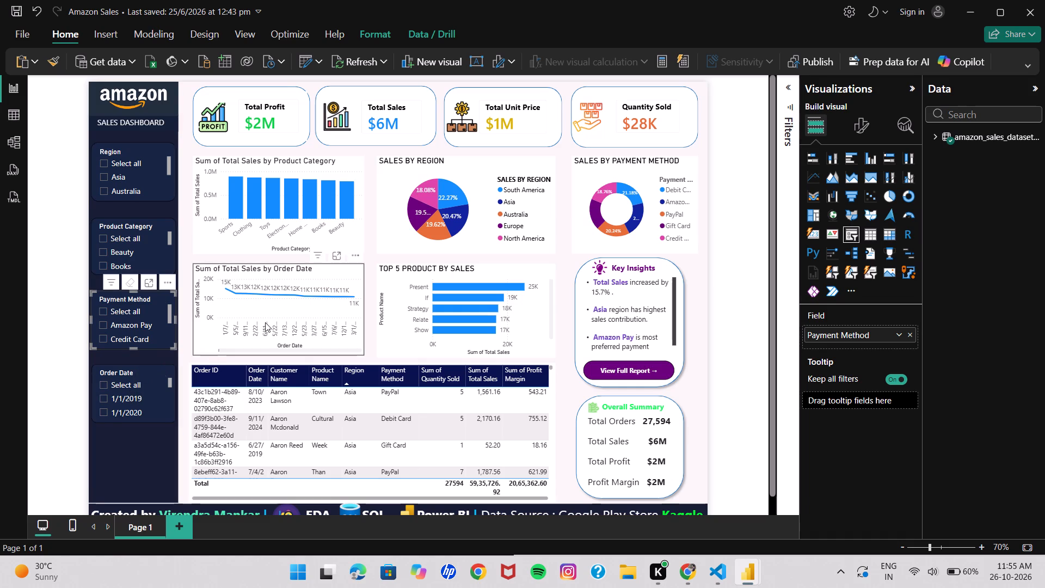
# Cross-filter the dashboard by the 5/23/2023 point on the Order Date sales line and clear the selection.
pyautogui.click(299, 285)
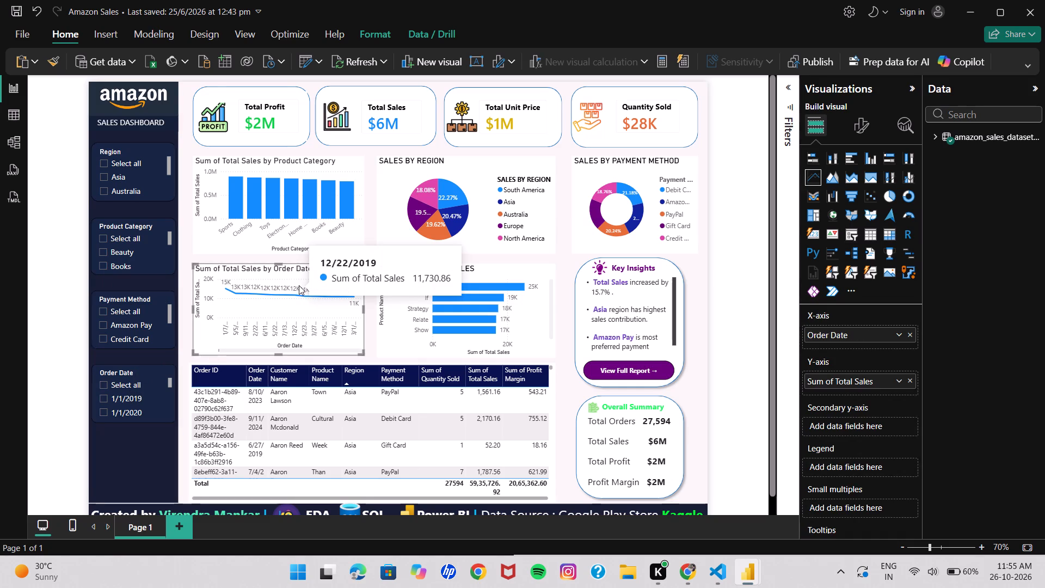
pyautogui.click(299, 285)
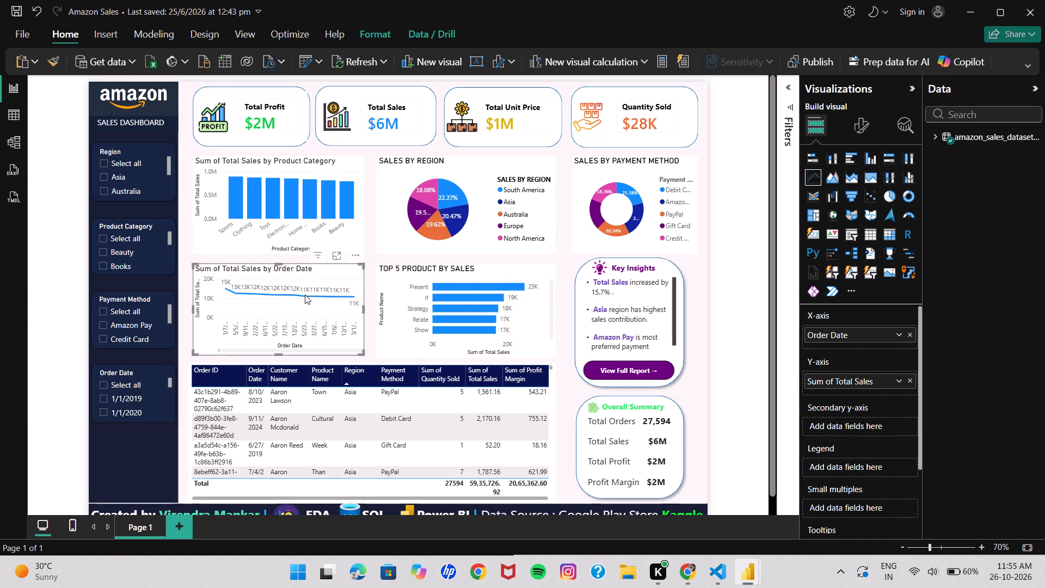
pyautogui.click(305, 295)
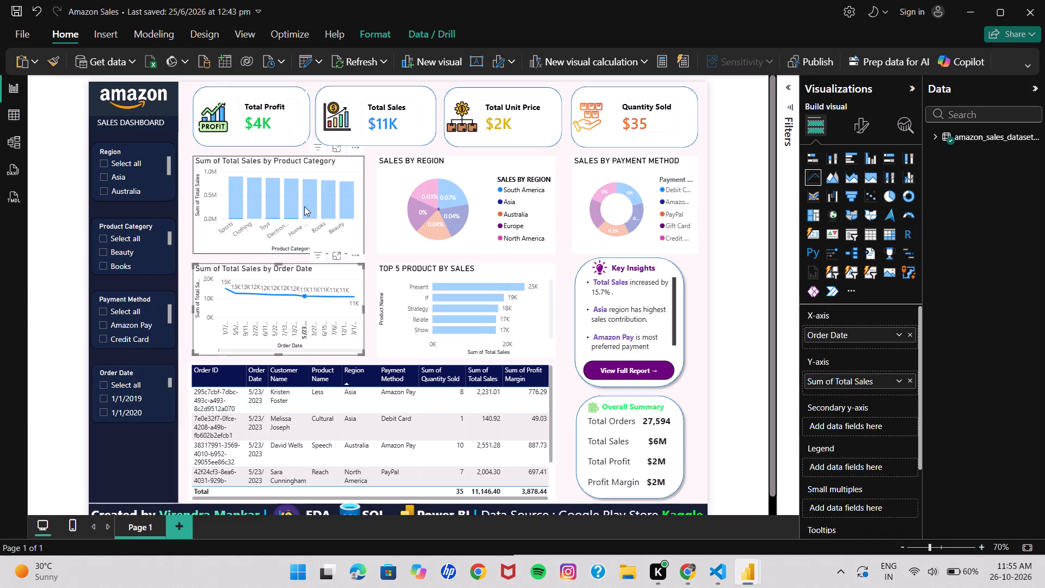
pyautogui.click(304, 294)
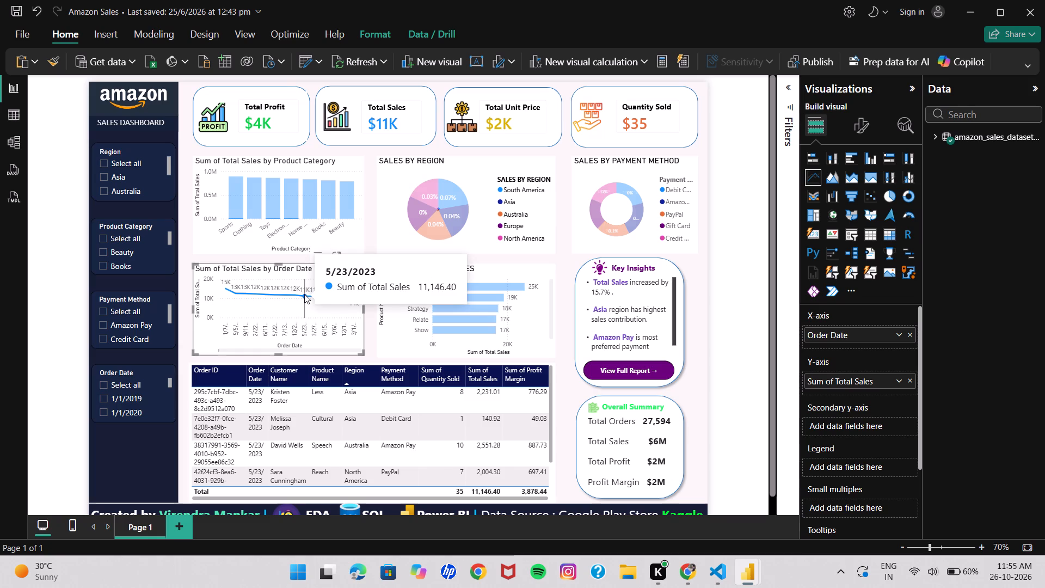
# Examine the rows of the order details table and the Top 5 Product by Sales chart.
pyautogui.scroll(-2, 512, 409)
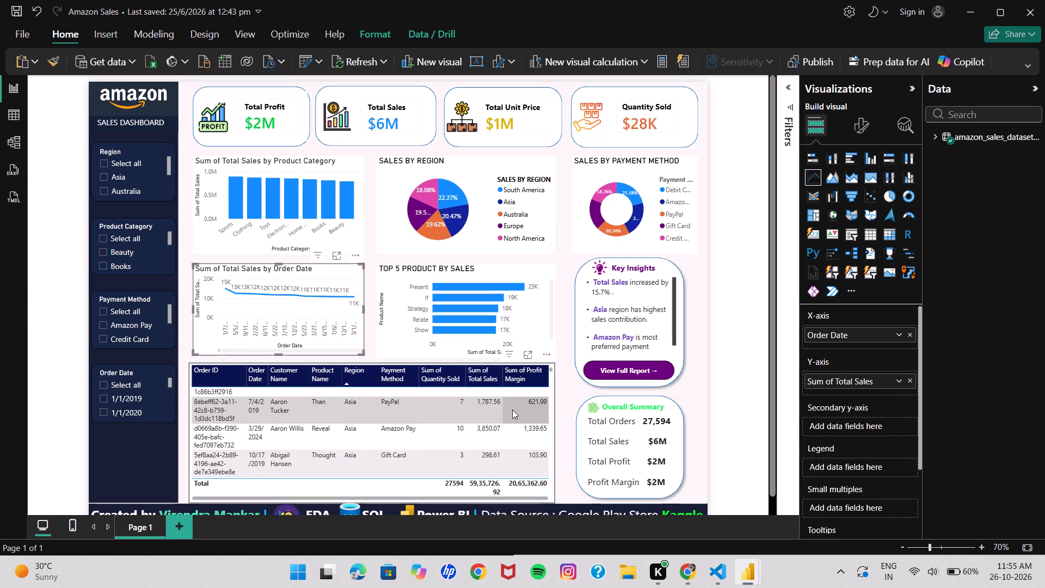
pyautogui.scroll(-2, 512, 409)
pyautogui.scroll(10, 512, 409)
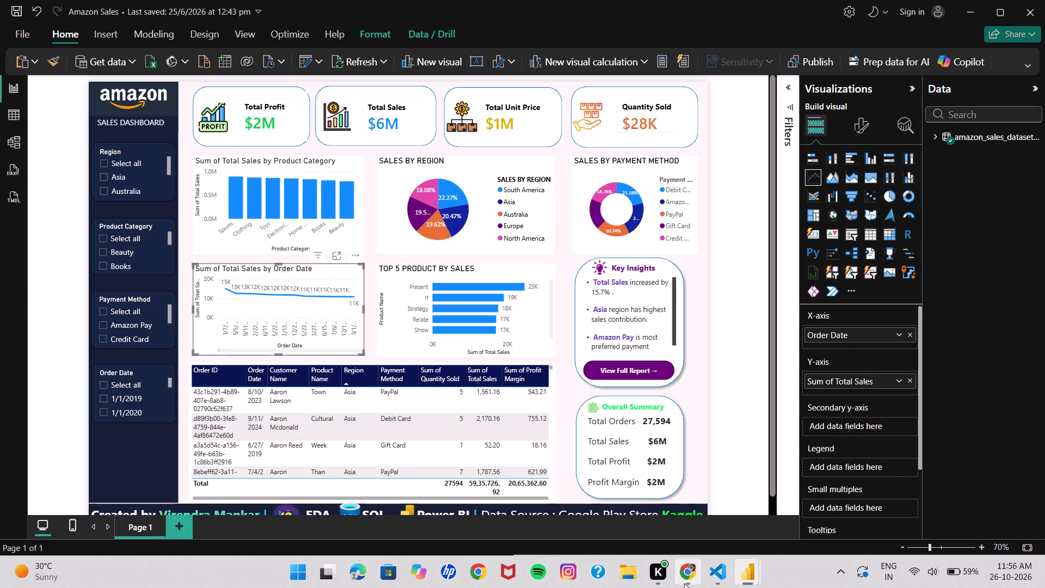
pyautogui.scroll(-1, 542, 327)
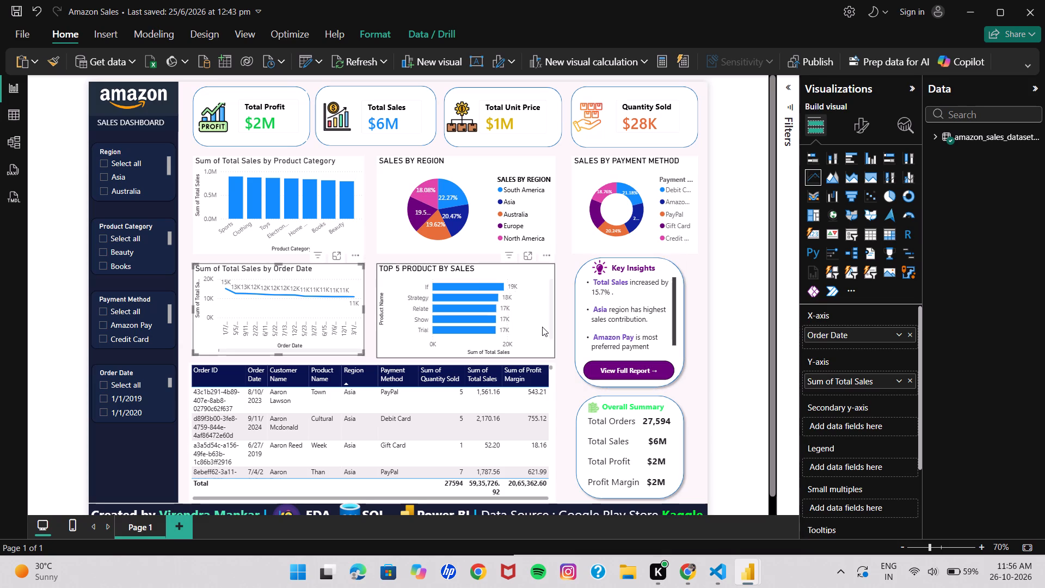
pyautogui.scroll(-1, 542, 327)
pyautogui.scroll(1, 542, 327)
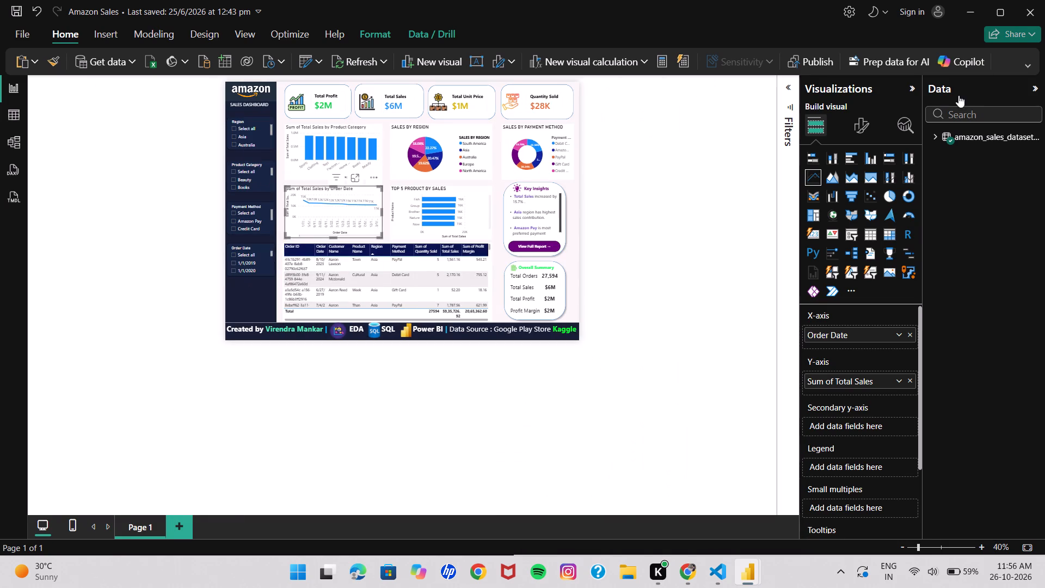
# Expand the amazon_sales_dataset table to examine its fields.
pyautogui.click(933, 134)
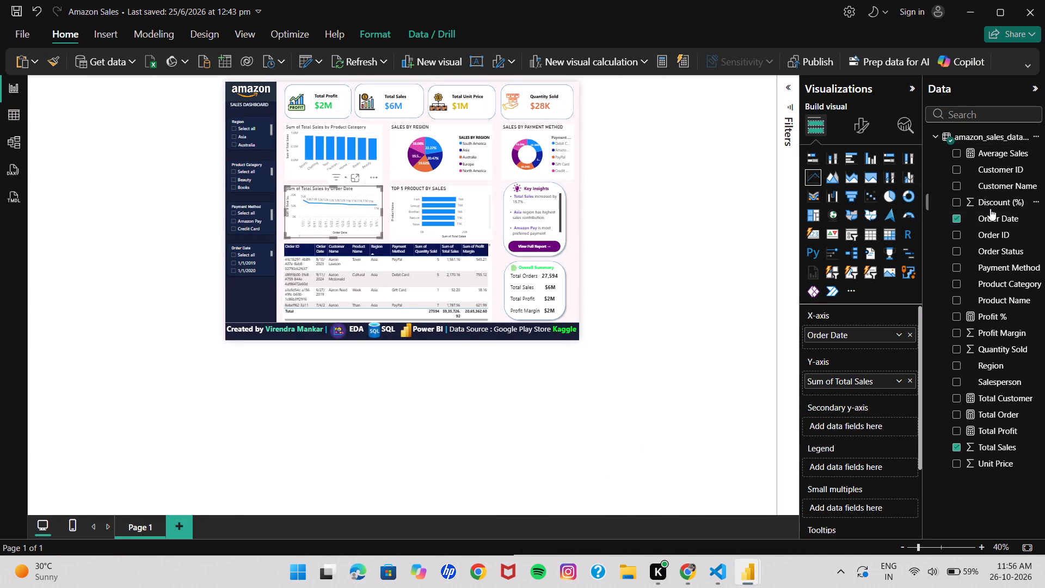
pyautogui.scroll(-2, 990, 209)
# Set the report page's canvas background color to the dark blue theme shade #0D6ABF.
pyautogui.click(667, 281)
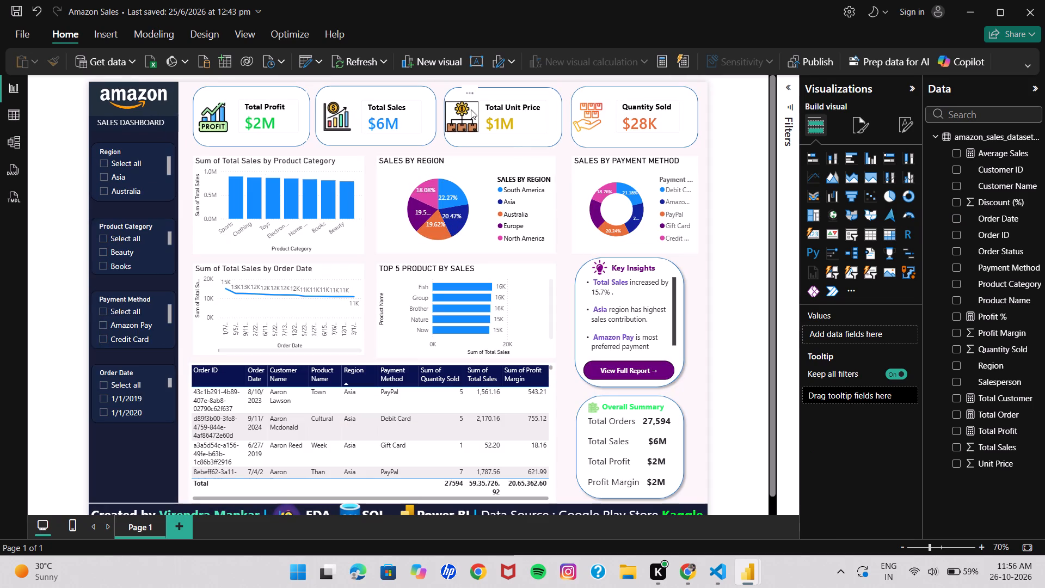
pyautogui.click(564, 255)
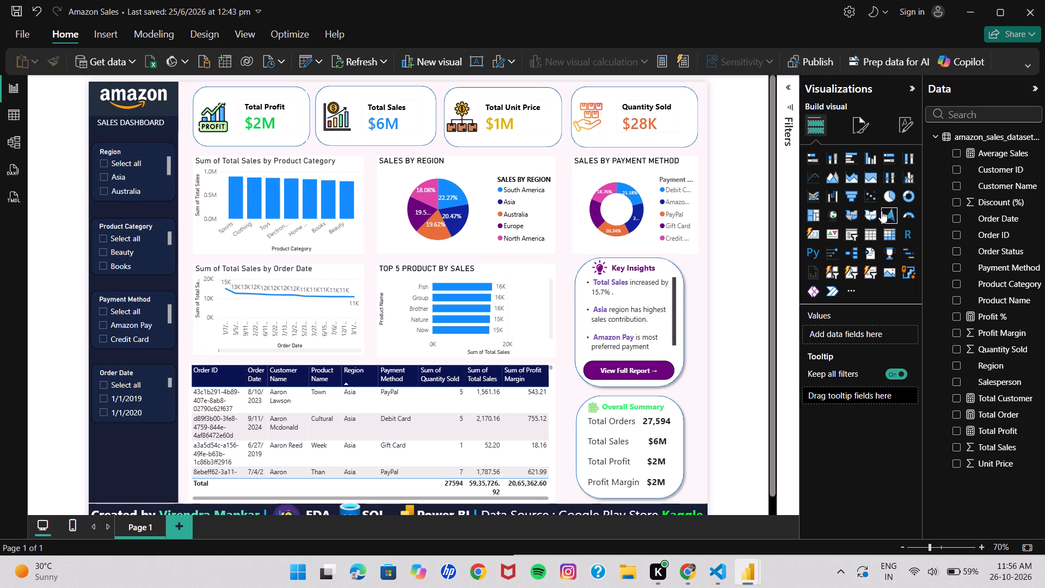
pyautogui.click(860, 129)
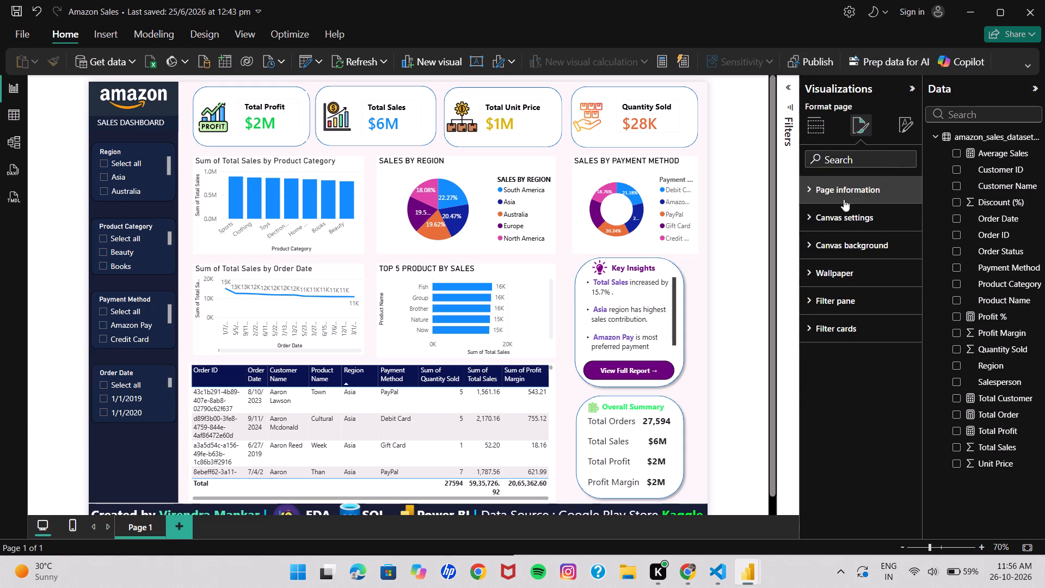
pyautogui.click(827, 218)
pyautogui.click(827, 218)
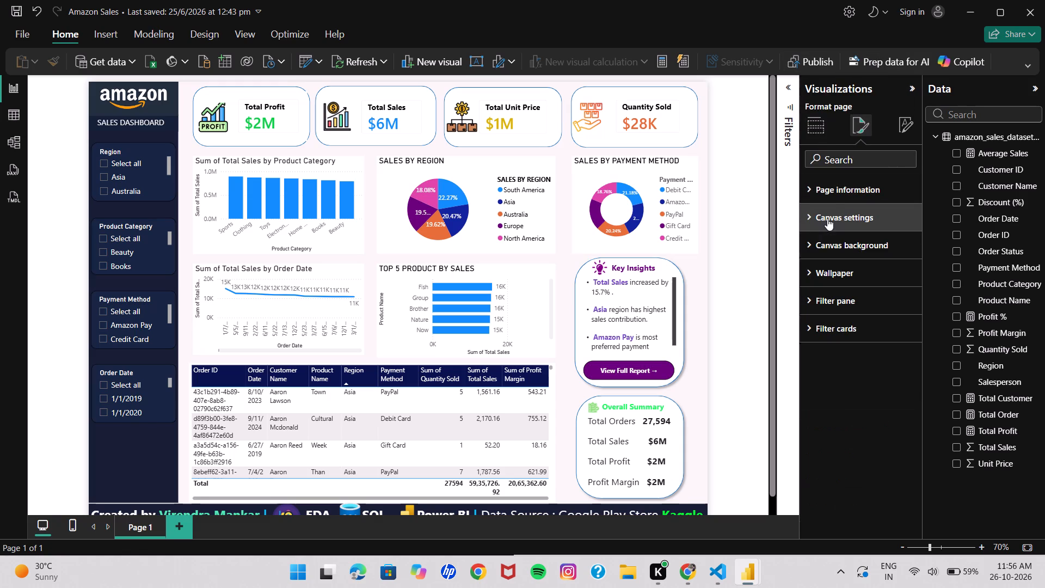
pyautogui.click(826, 242)
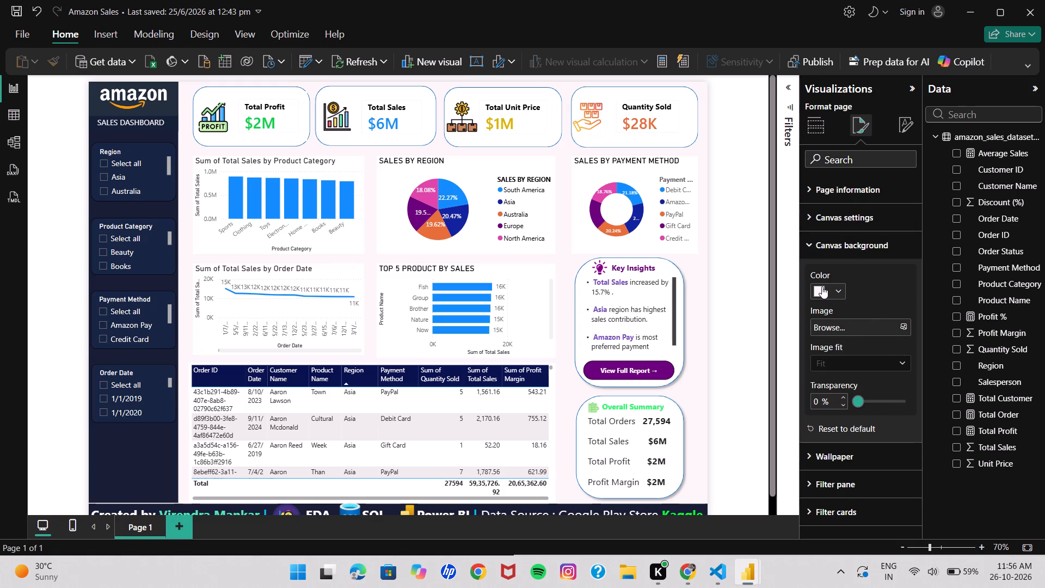
pyautogui.click(835, 292)
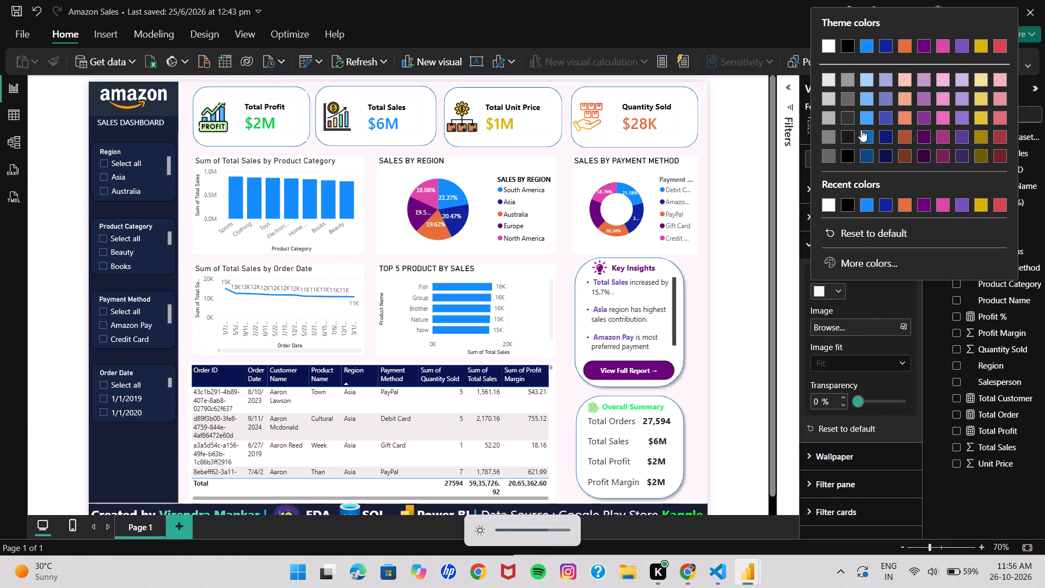
pyautogui.scroll(-2, 861, 130)
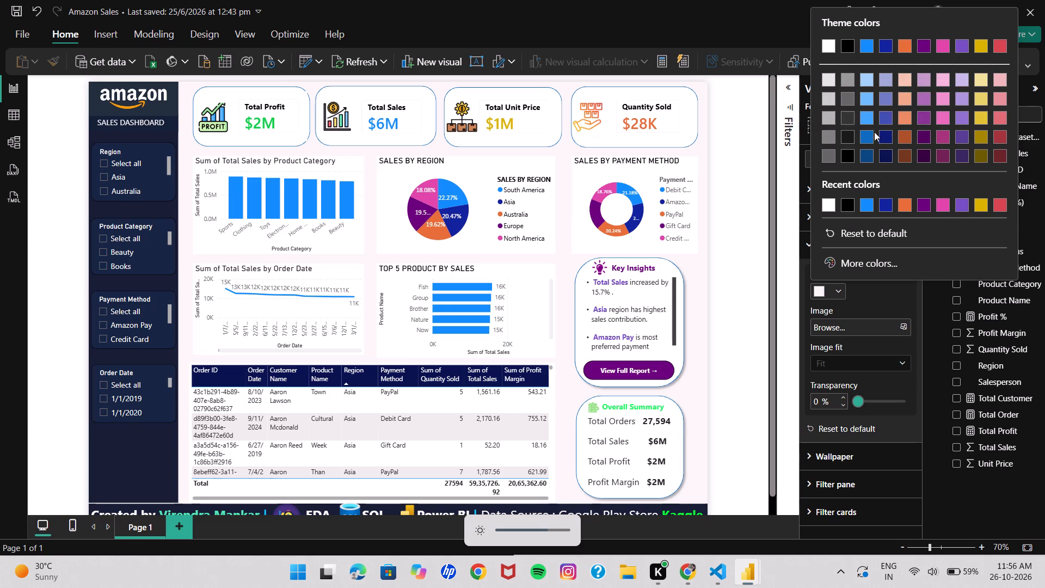
pyautogui.click(867, 134)
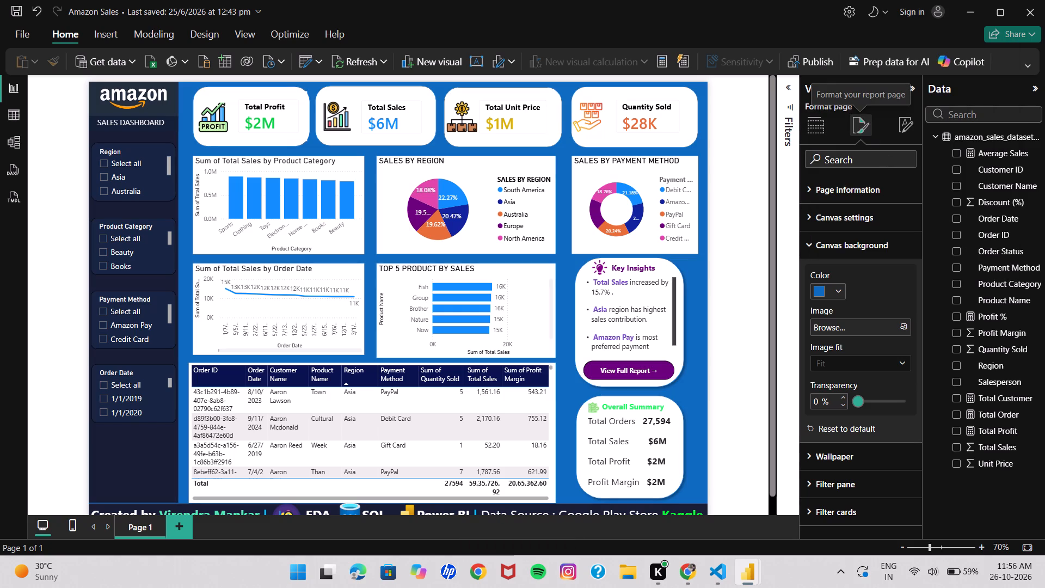
# Set the report page's canvas background to the custom light blue-grey color #D2DFEB.
pyautogui.click(838, 290)
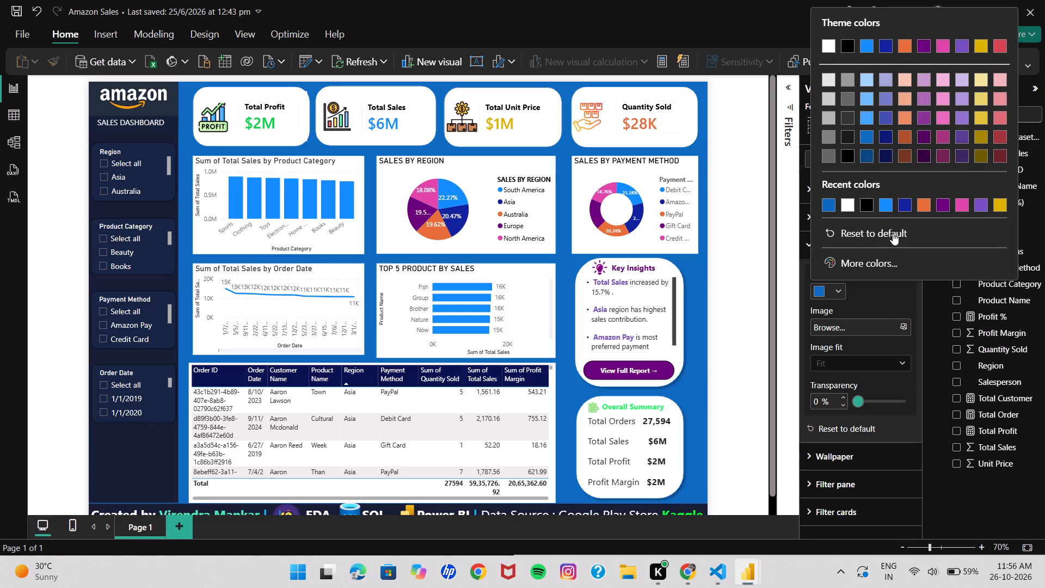
pyautogui.click(869, 265)
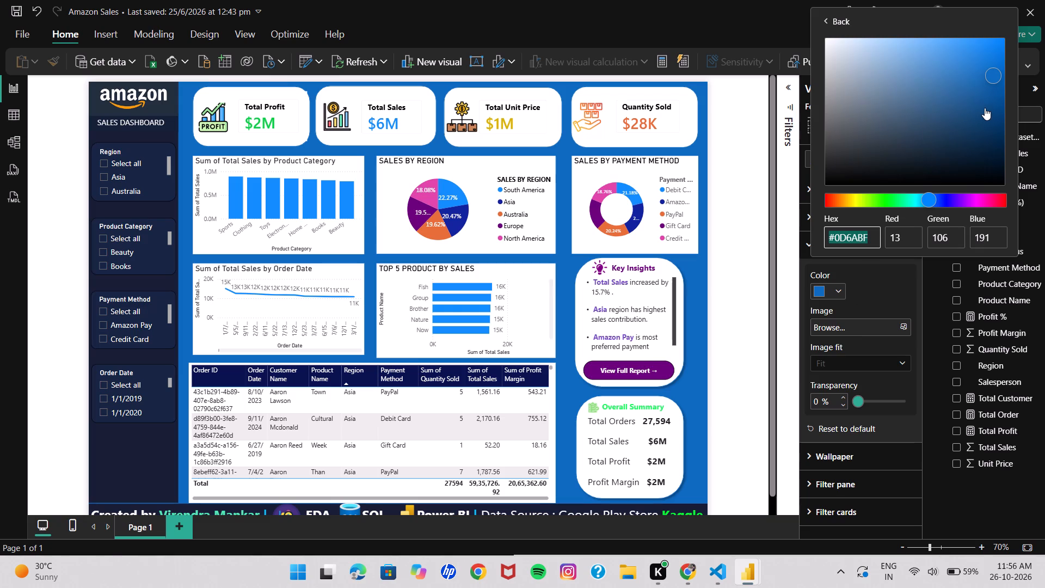
pyautogui.moveTo(985, 108); pyautogui.dragTo(952, 148)
pyautogui.moveTo(952, 148); pyautogui.dragTo(943, 133)
pyautogui.moveTo(943, 133); pyautogui.dragTo(926, 90)
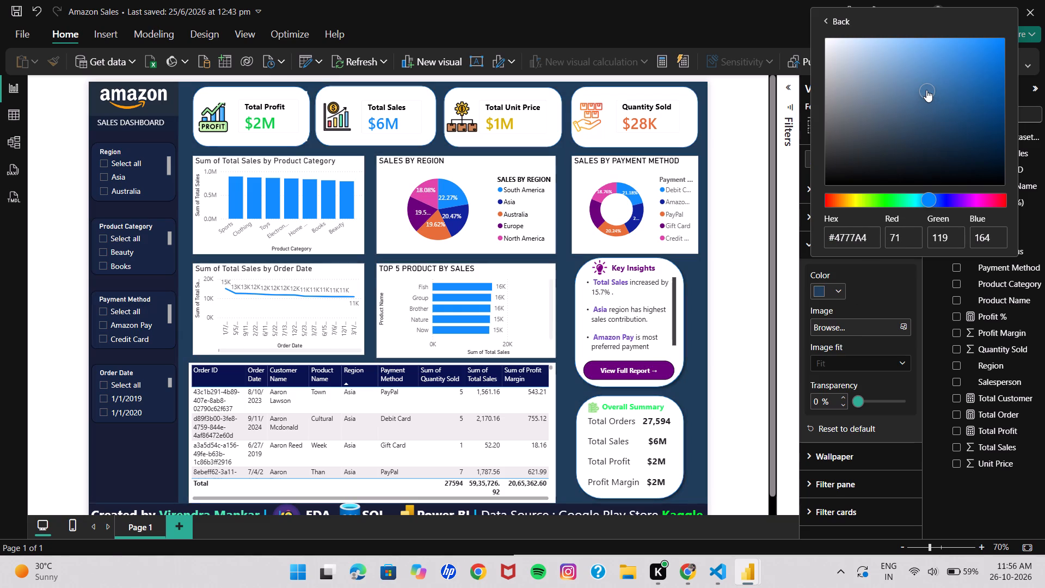
pyautogui.moveTo(926, 90); pyautogui.dragTo(890, 63)
pyautogui.moveTo(890, 63); pyautogui.dragTo(863, 50)
pyautogui.moveTo(863, 50); pyautogui.dragTo(863, 43)
pyautogui.moveTo(863, 43); pyautogui.dragTo(845, 49)
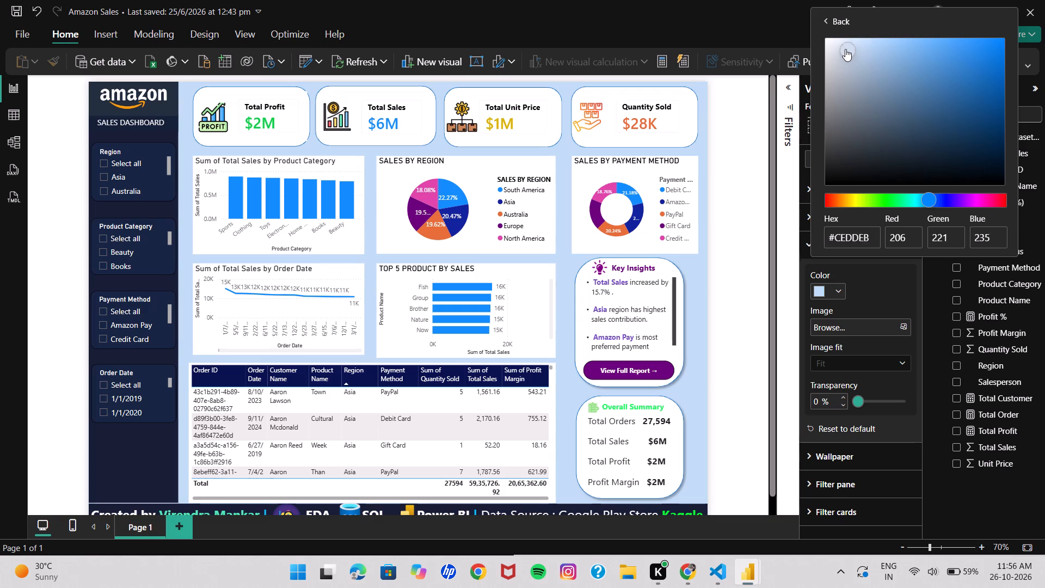
pyautogui.moveTo(845, 49); pyautogui.dragTo(844, 49)
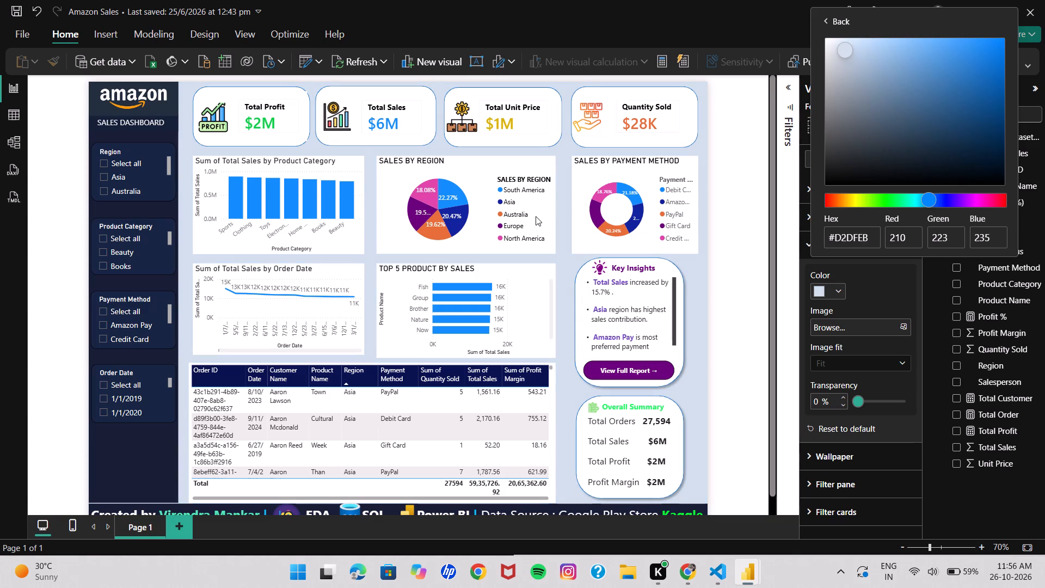
pyautogui.click(173, 101)
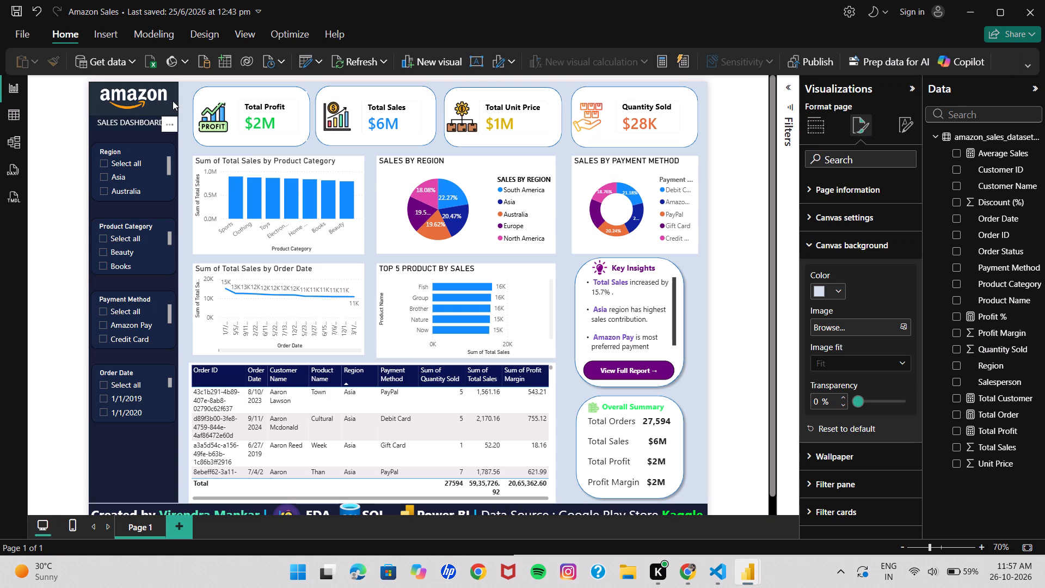
# Examine the dark sidebar text box's formatting options, including its background, visual border and alt text settings.
pyautogui.click(173, 101)
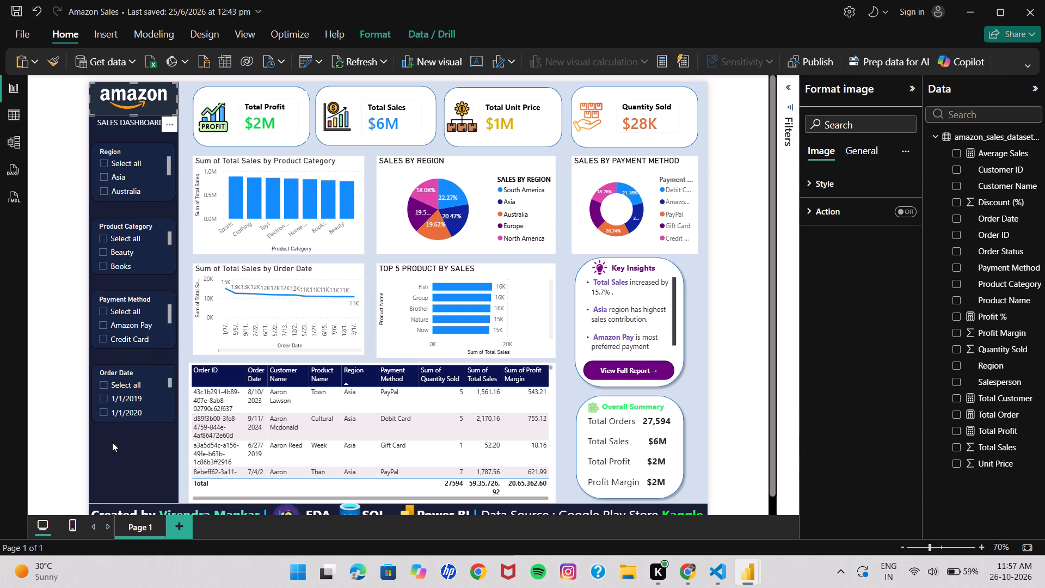
pyautogui.click(112, 442)
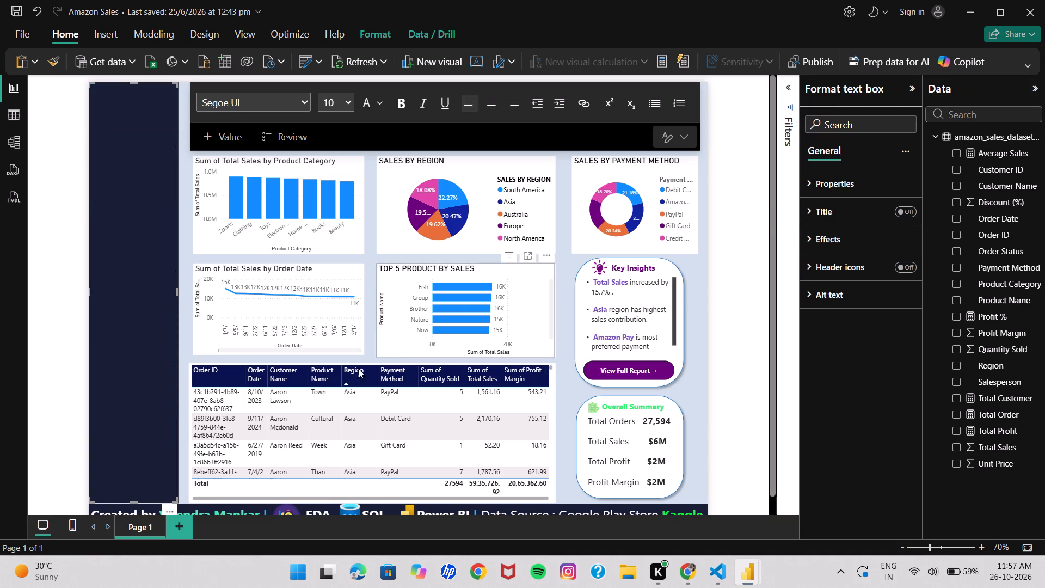
pyautogui.click(149, 169)
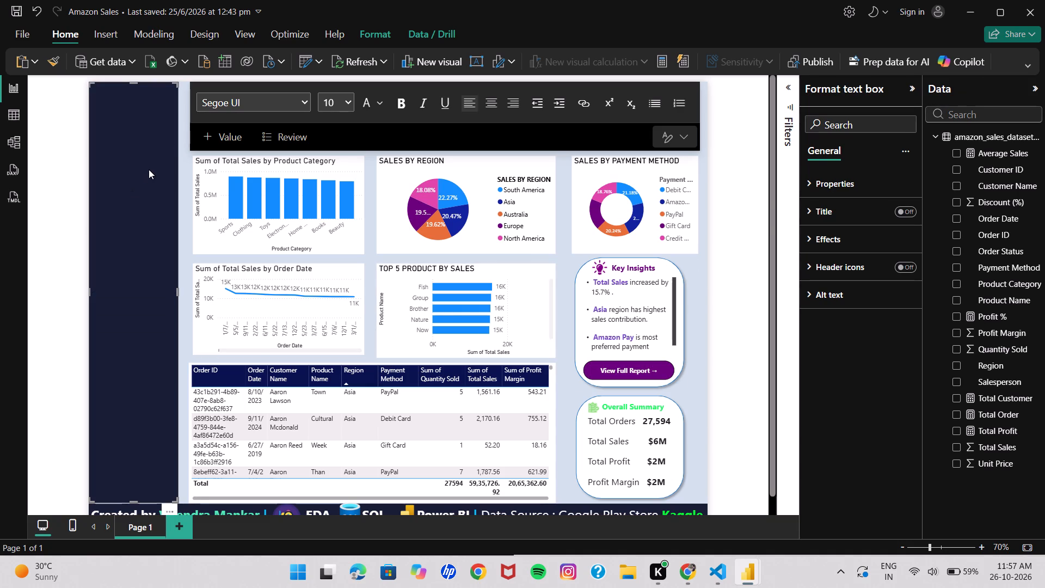
pyautogui.click(828, 228)
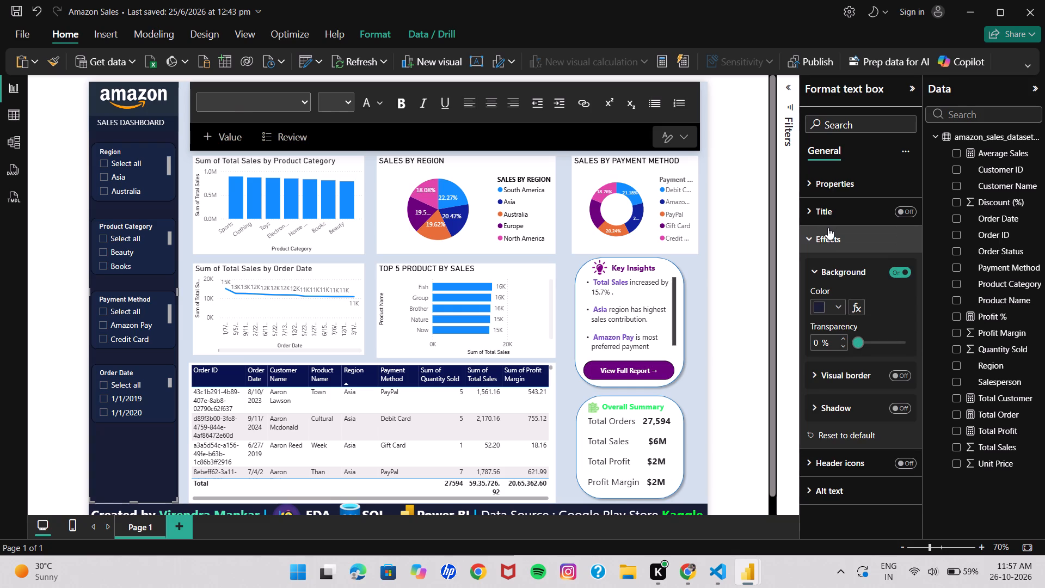
pyautogui.scroll(-1, 840, 354)
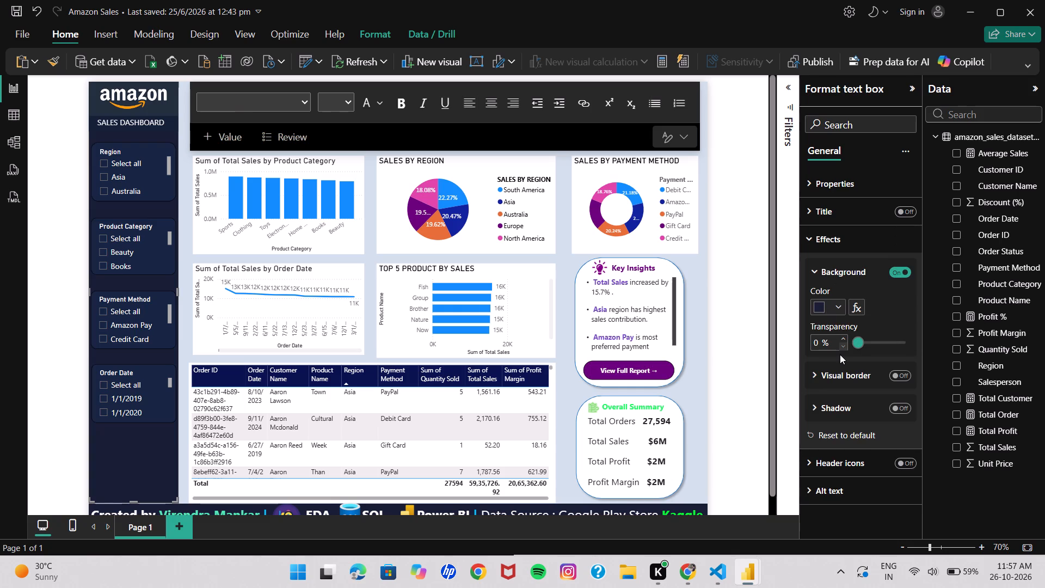
pyautogui.scroll(-1, 840, 354)
pyautogui.scroll(-1, 830, 275)
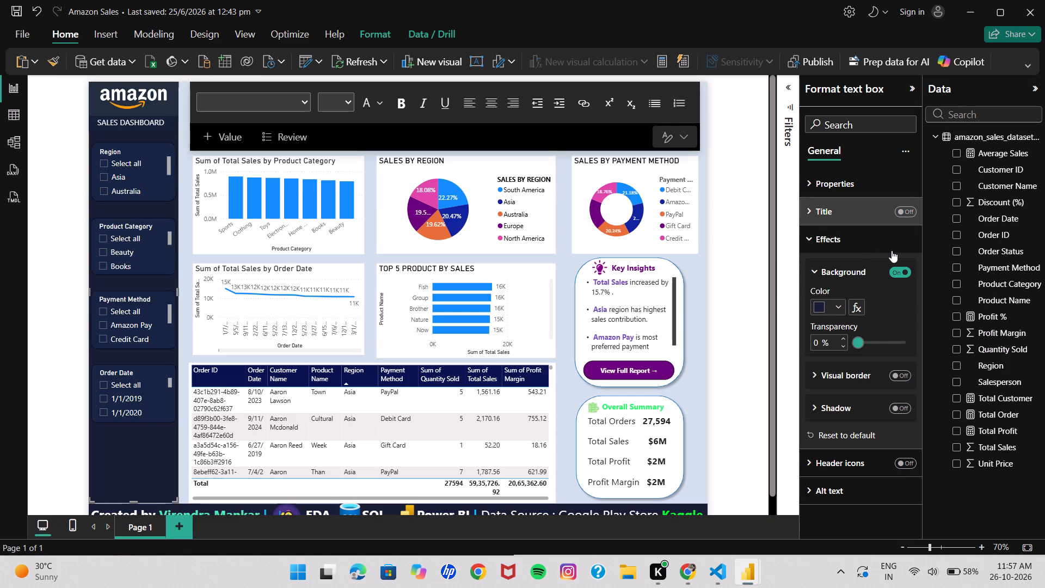
pyautogui.scroll(-1, 836, 375)
pyautogui.click(829, 373)
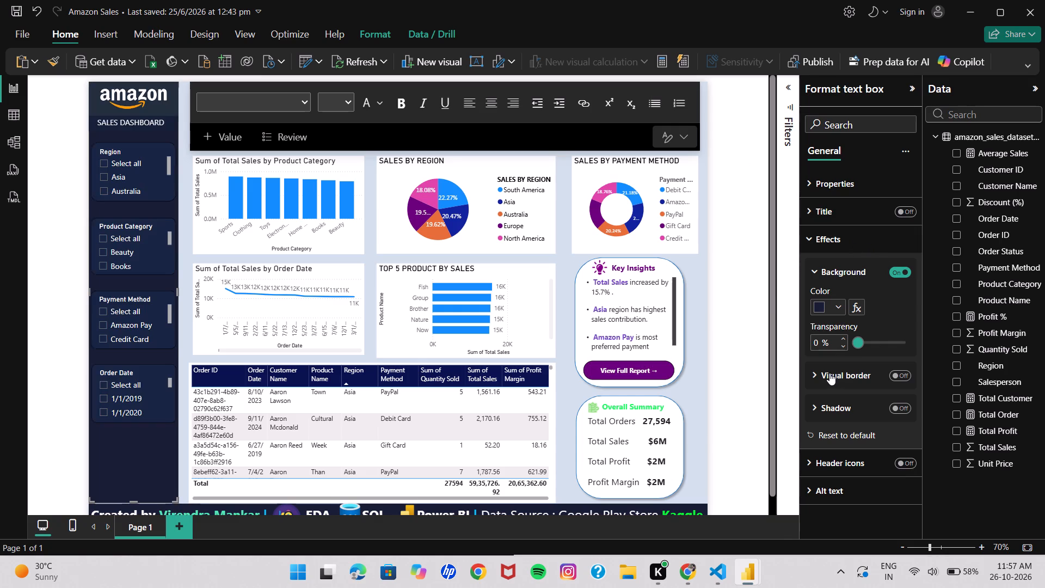
pyautogui.scroll(-3, 829, 373)
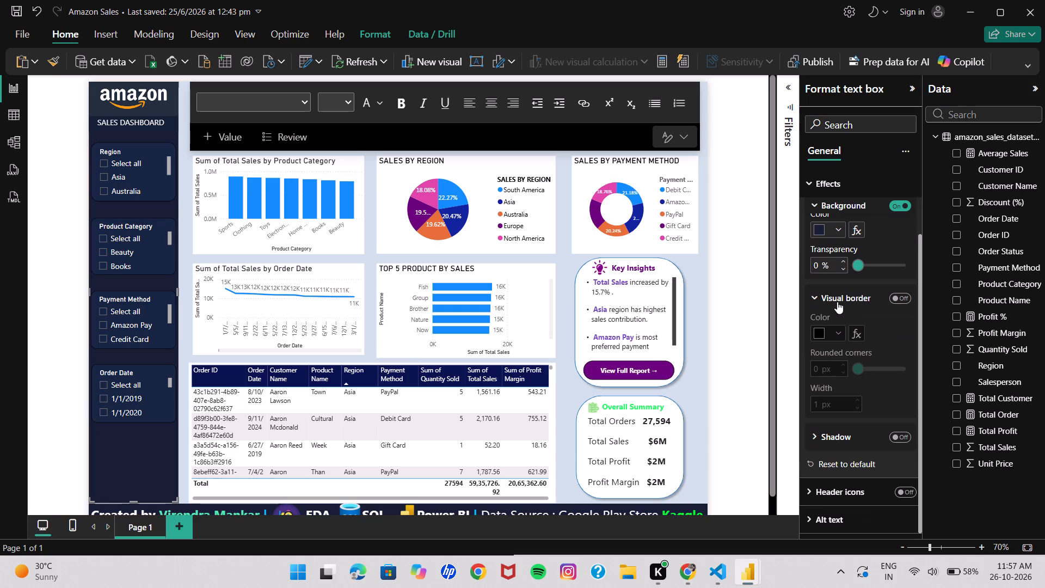
pyautogui.click(831, 296)
pyautogui.scroll(-1, 862, 409)
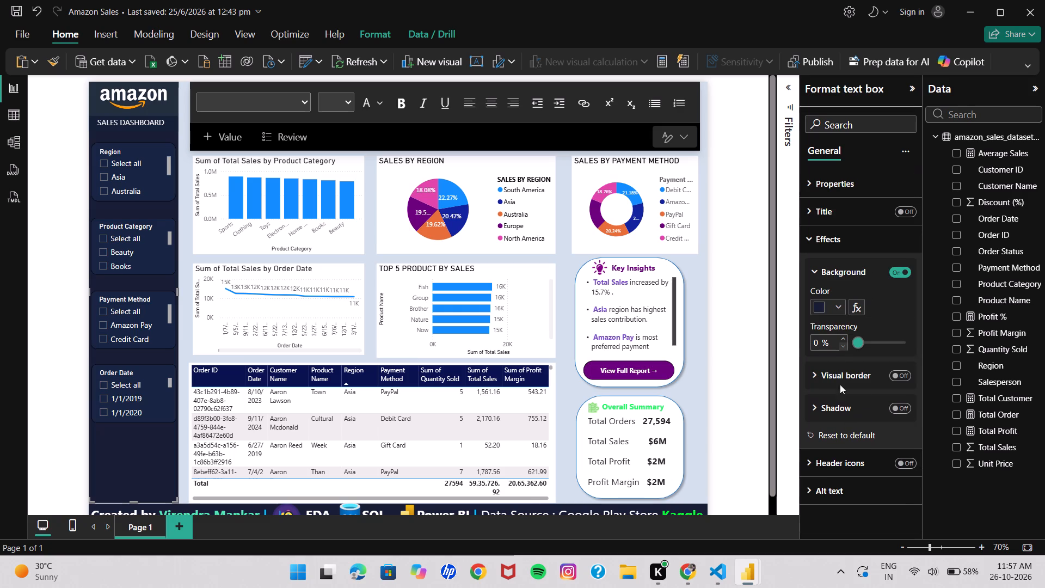
pyautogui.click(837, 271)
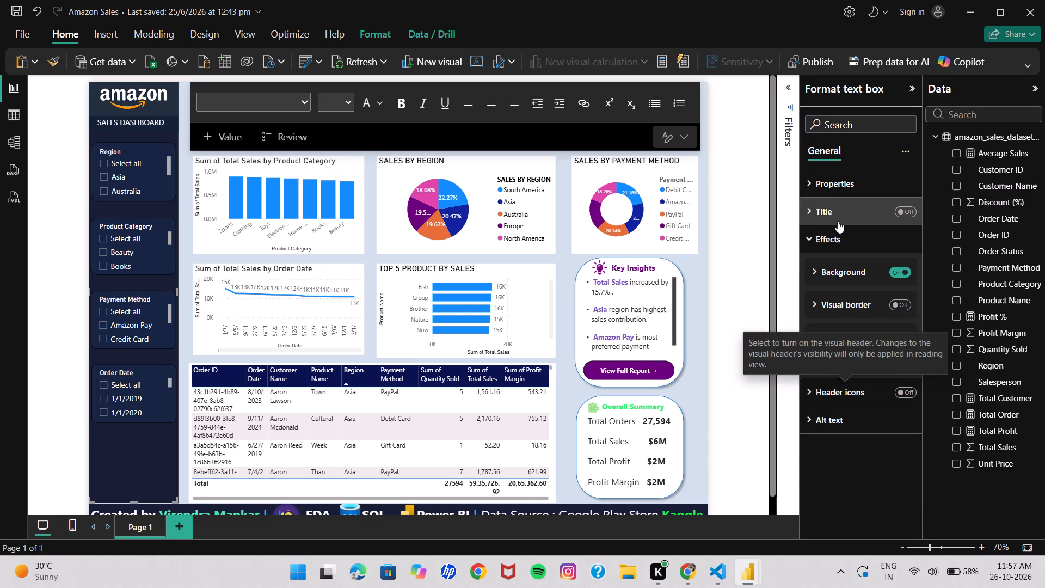
pyautogui.click(826, 230)
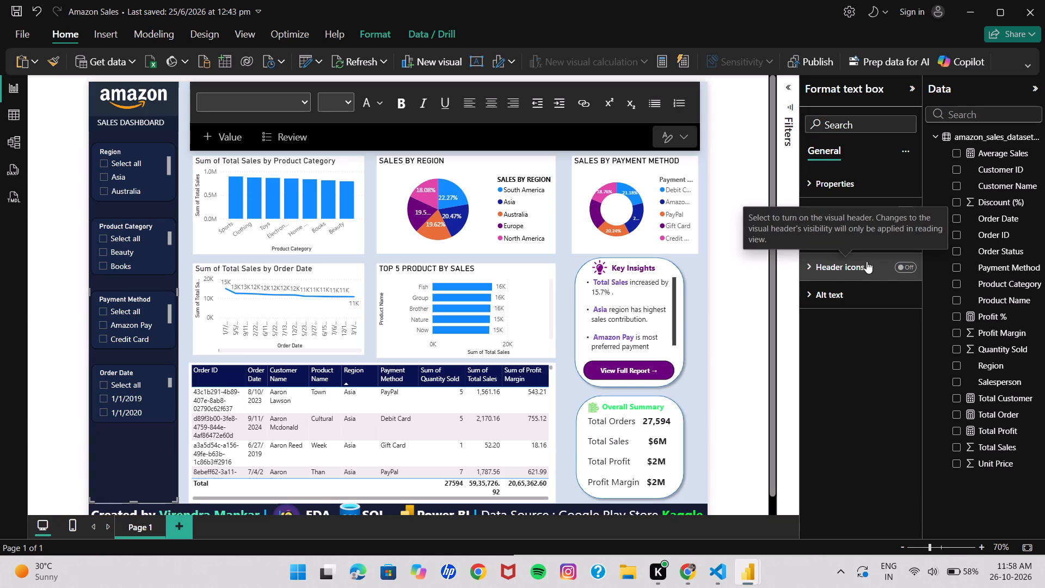
pyautogui.scroll(-1, 858, 329)
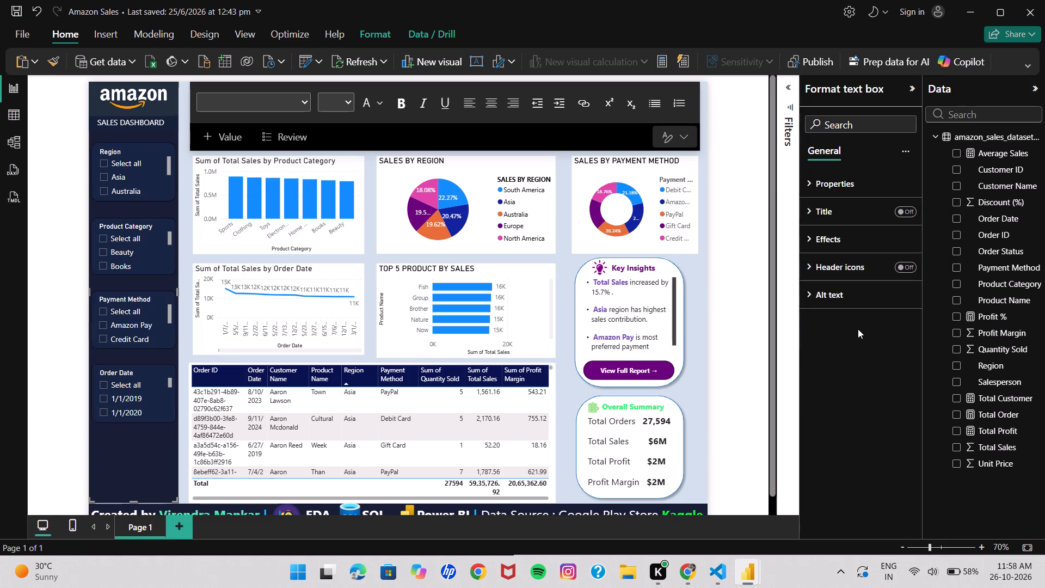
pyautogui.scroll(-1, 858, 329)
pyautogui.scroll(-1, 795, 394)
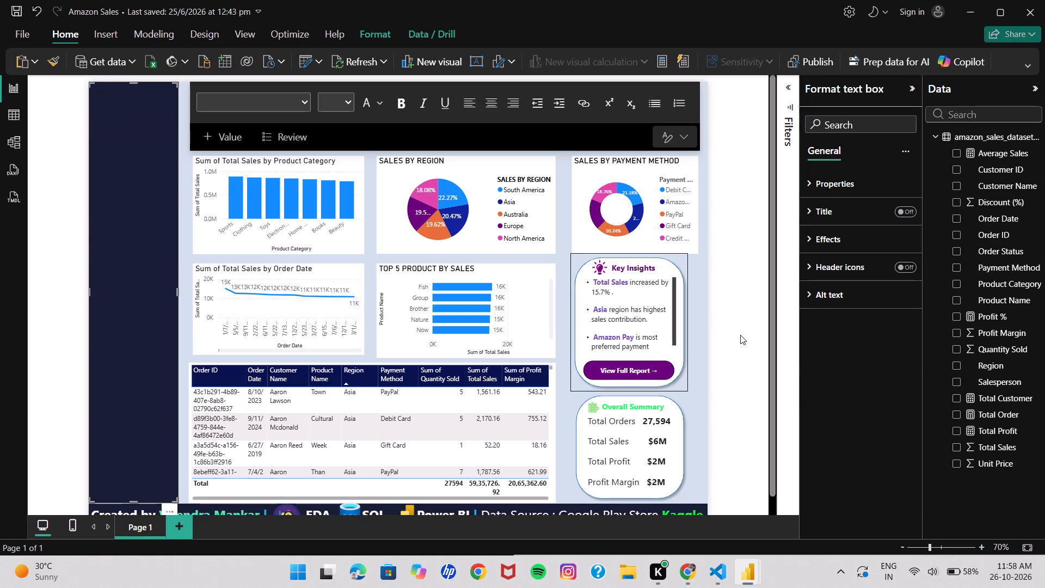
pyautogui.click(820, 289)
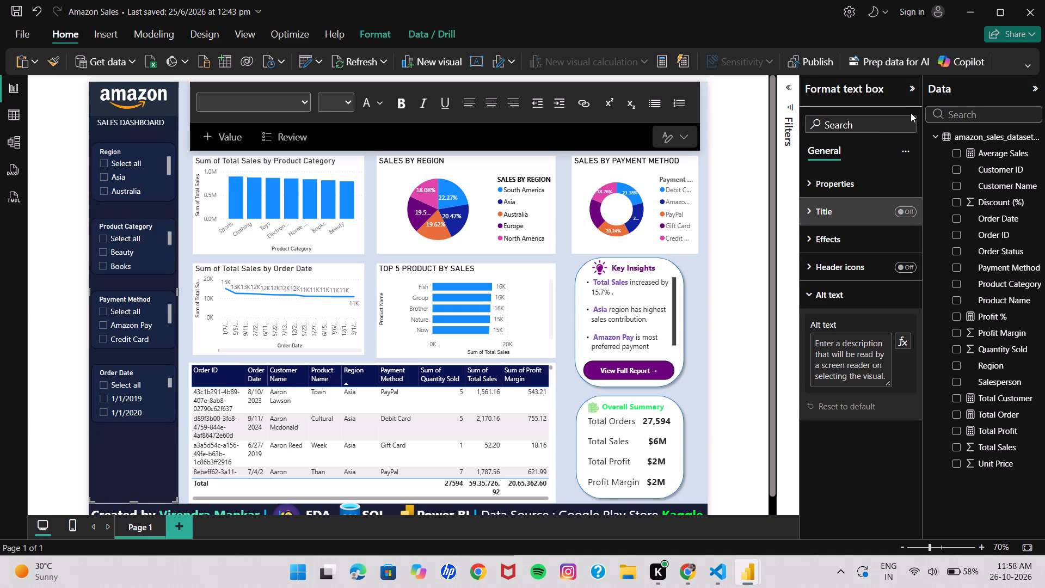
pyautogui.click(911, 89)
pyautogui.click(911, 89)
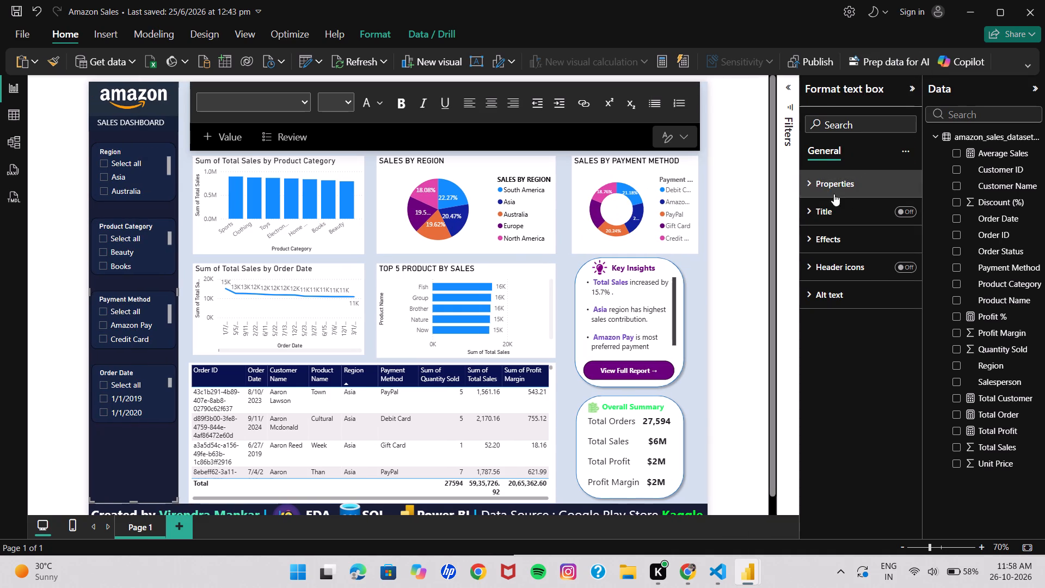
pyautogui.click(567, 266)
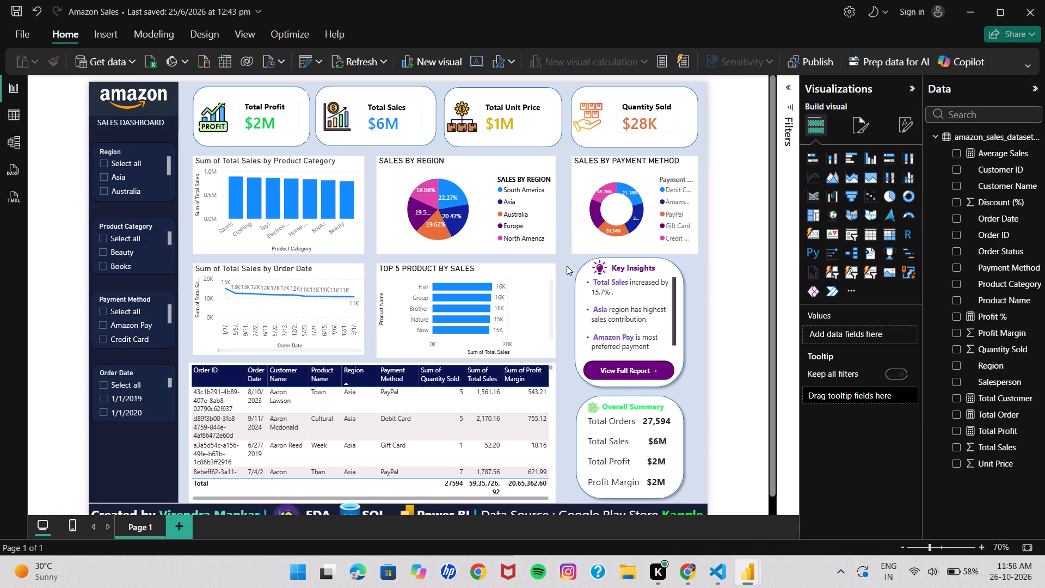
# Turn on the visual border for the dark sidebar text box behind the slicers and set its rounded corners to 30 px.
pyautogui.click(123, 437)
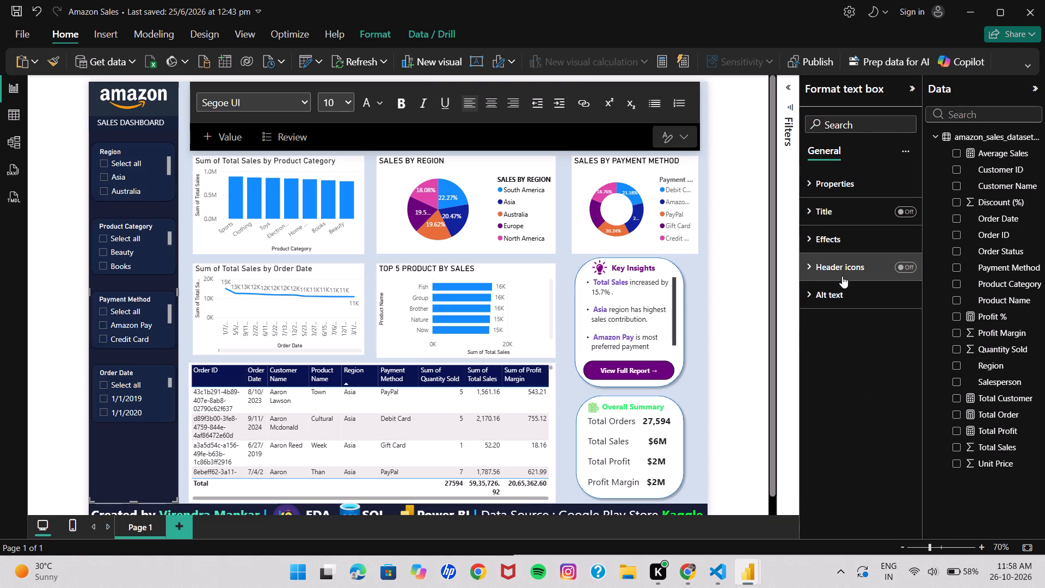
pyautogui.click(826, 272)
pyautogui.click(826, 272)
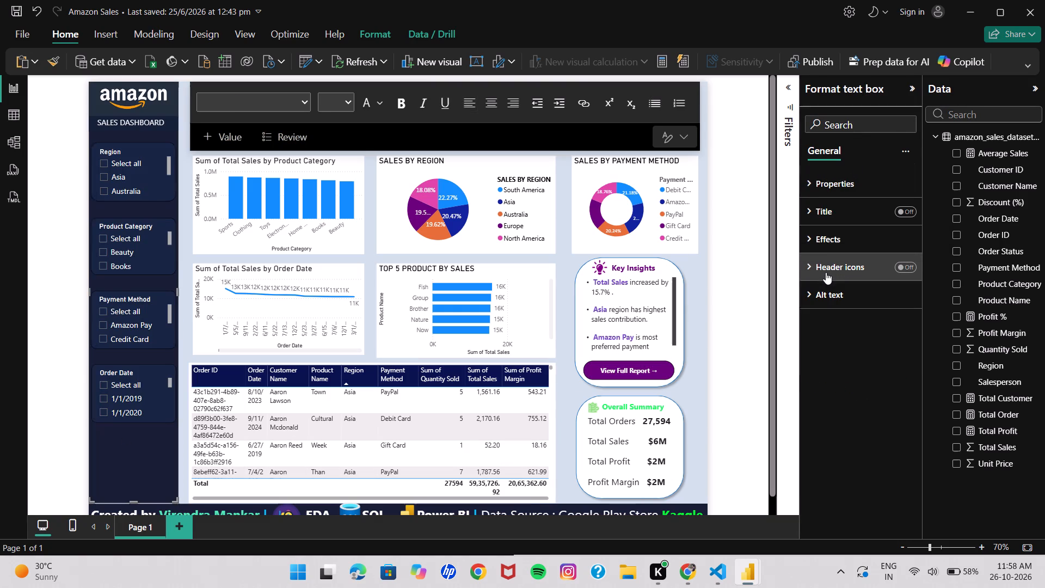
pyautogui.click(823, 244)
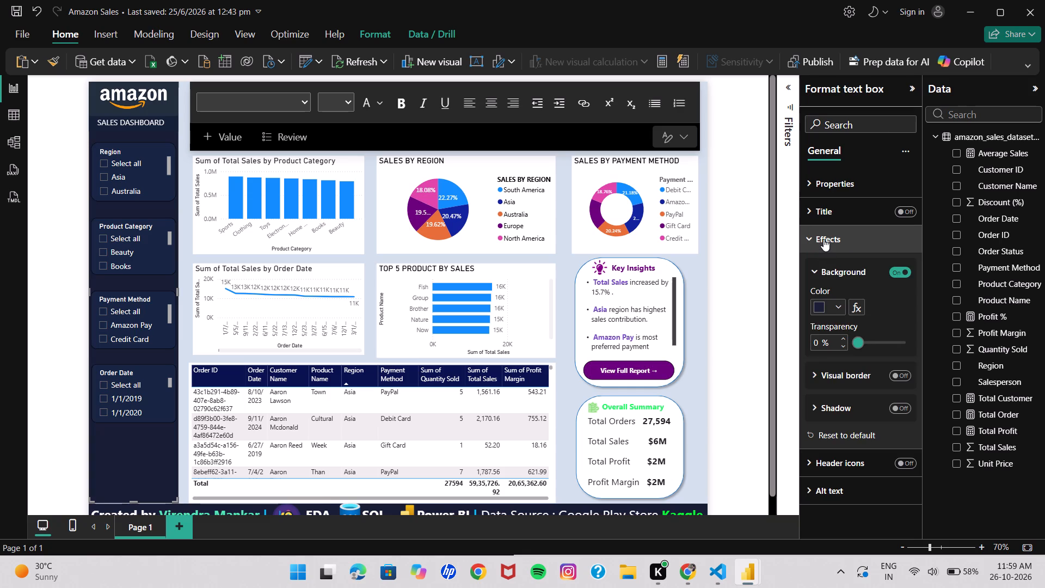
pyautogui.click(823, 239)
pyautogui.click(823, 239)
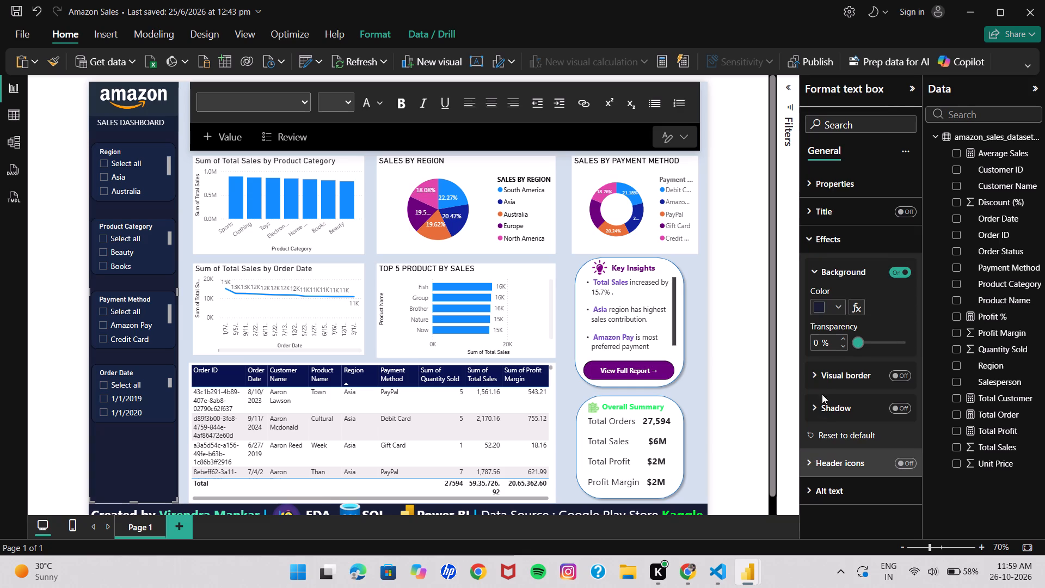
pyautogui.click(821, 375)
pyautogui.scroll(-1, 840, 439)
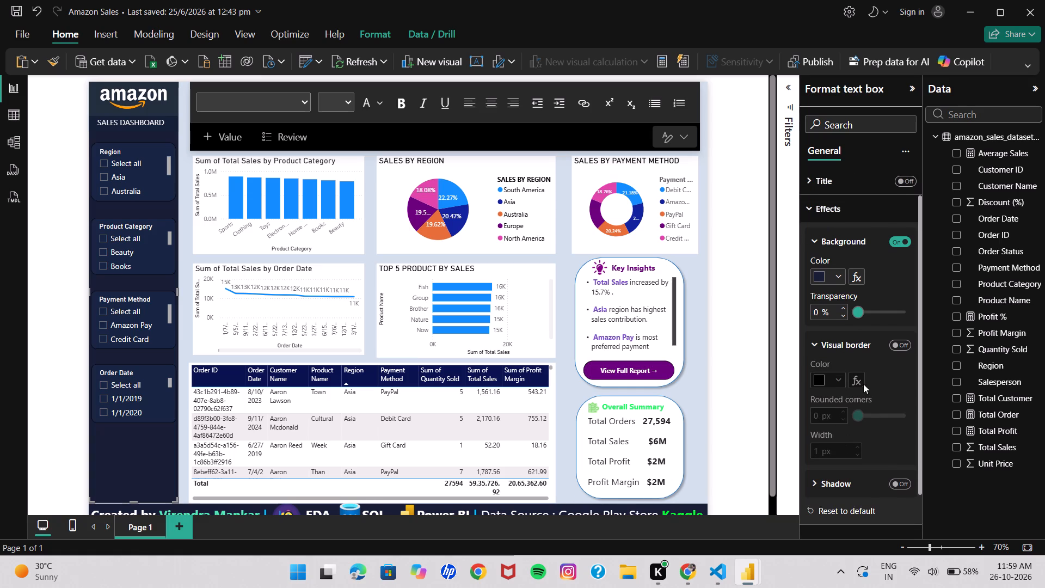
pyautogui.click(892, 343)
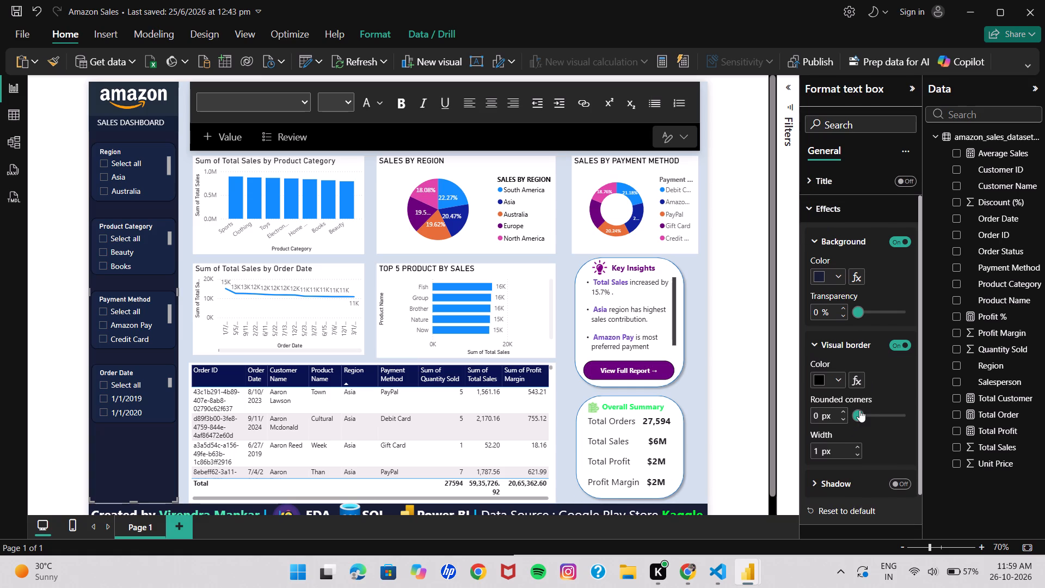
pyautogui.moveTo(859, 410); pyautogui.dragTo(902, 413)
pyautogui.moveTo(902, 413); pyautogui.dragTo(992, 434)
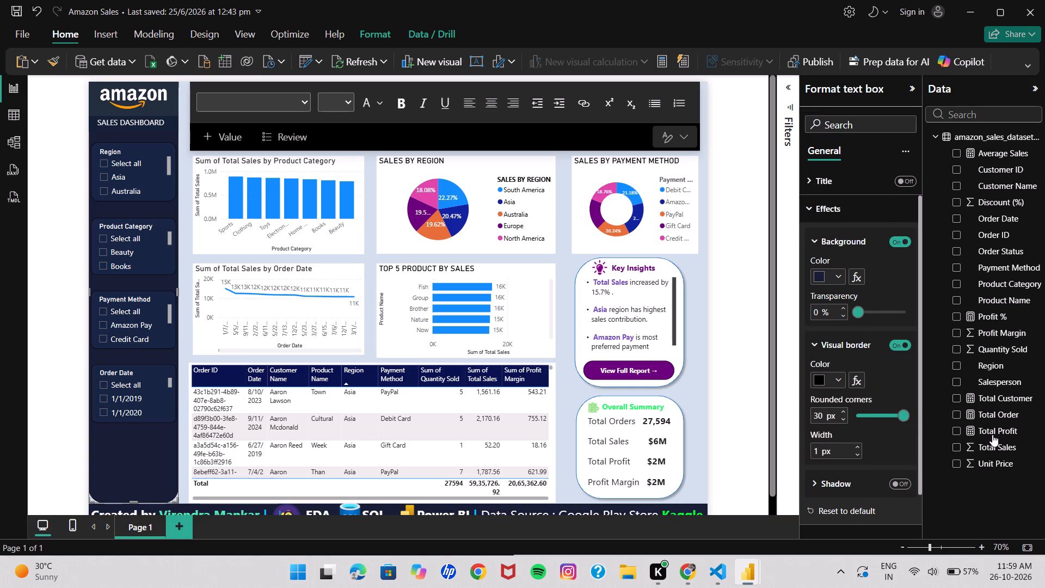
pyautogui.moveTo(992, 434); pyautogui.dragTo(964, 450)
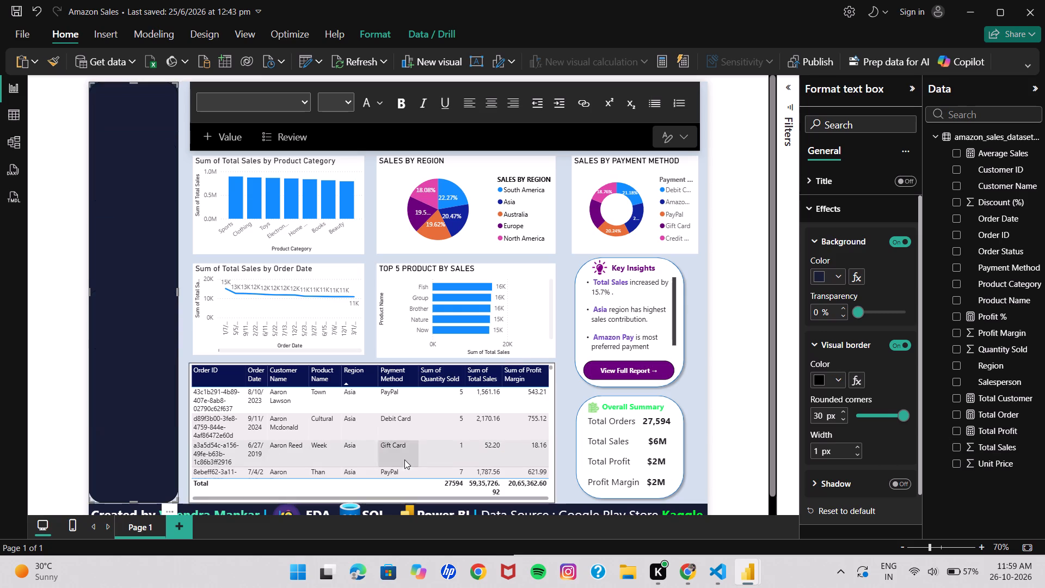
pyautogui.click(21, 317)
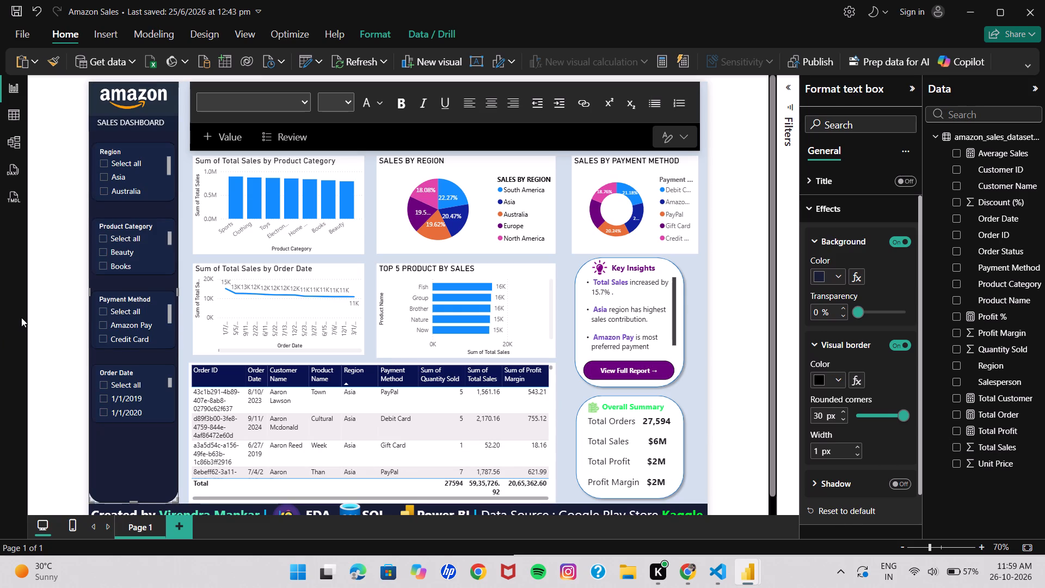
pyautogui.click(161, 142)
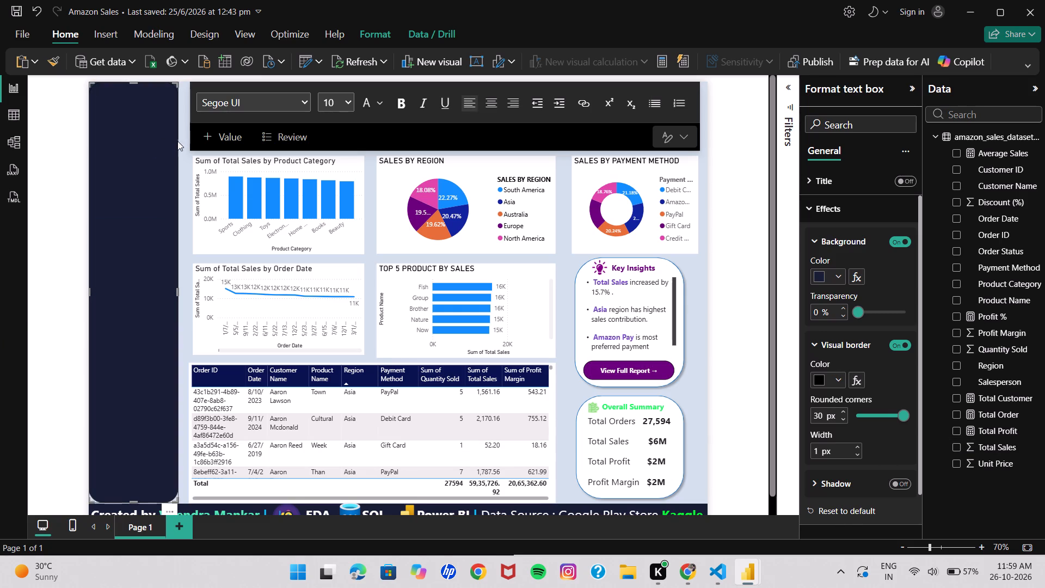
pyautogui.doubleClick(176, 141)
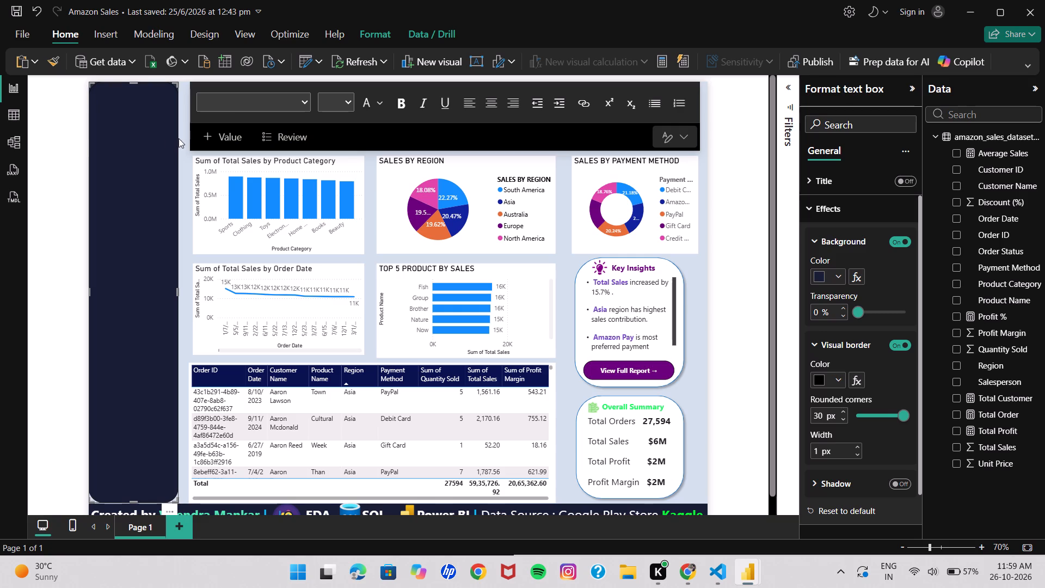
# Widen the dark sidebar text box slightly so it fills the gap up to the charts.
pyautogui.click(178, 289)
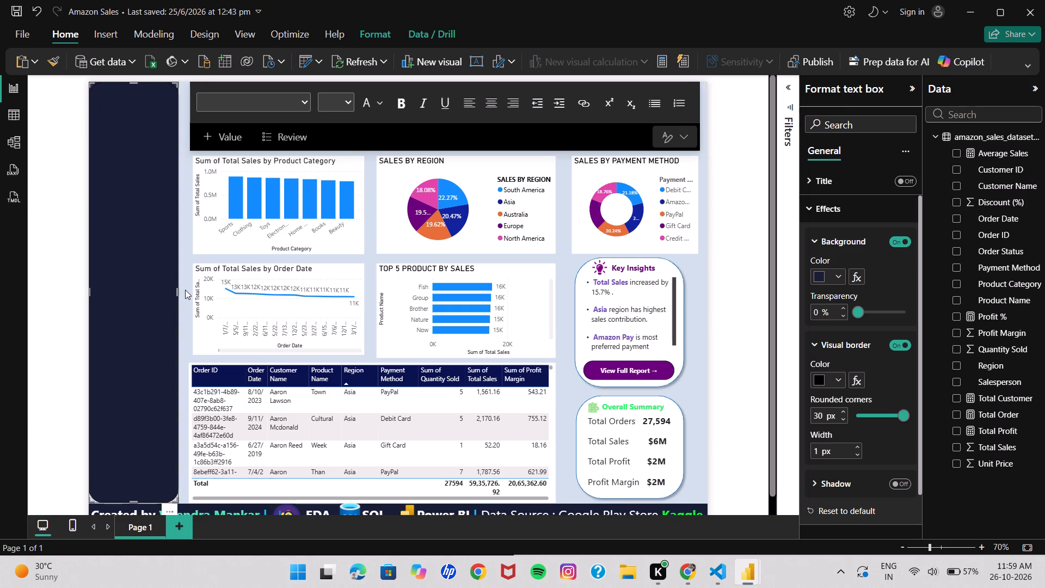
pyautogui.moveTo(178, 291); pyautogui.dragTo(186, 291)
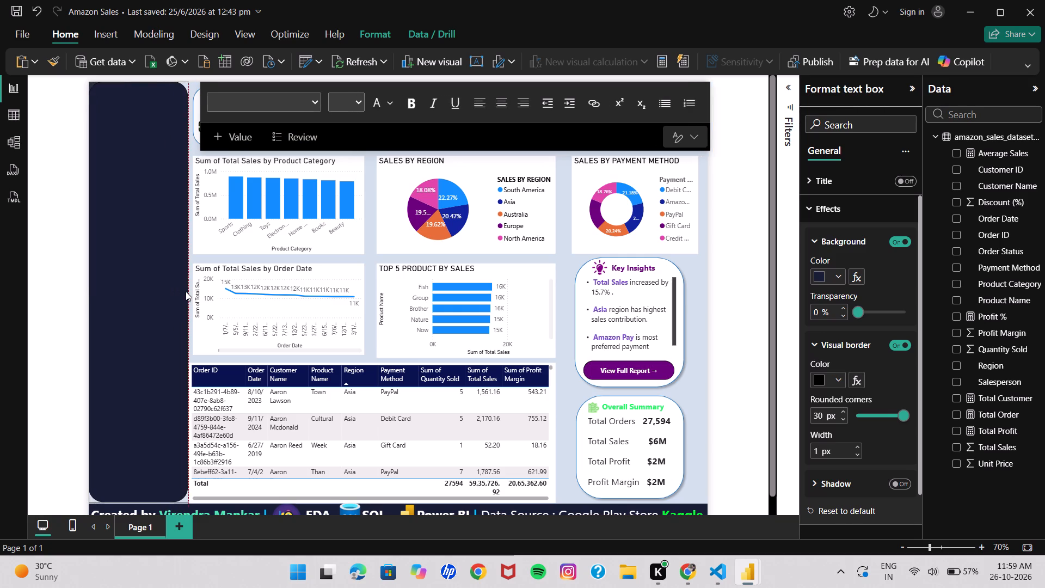
pyautogui.moveTo(186, 291); pyautogui.dragTo(183, 293)
pyautogui.click(29, 226)
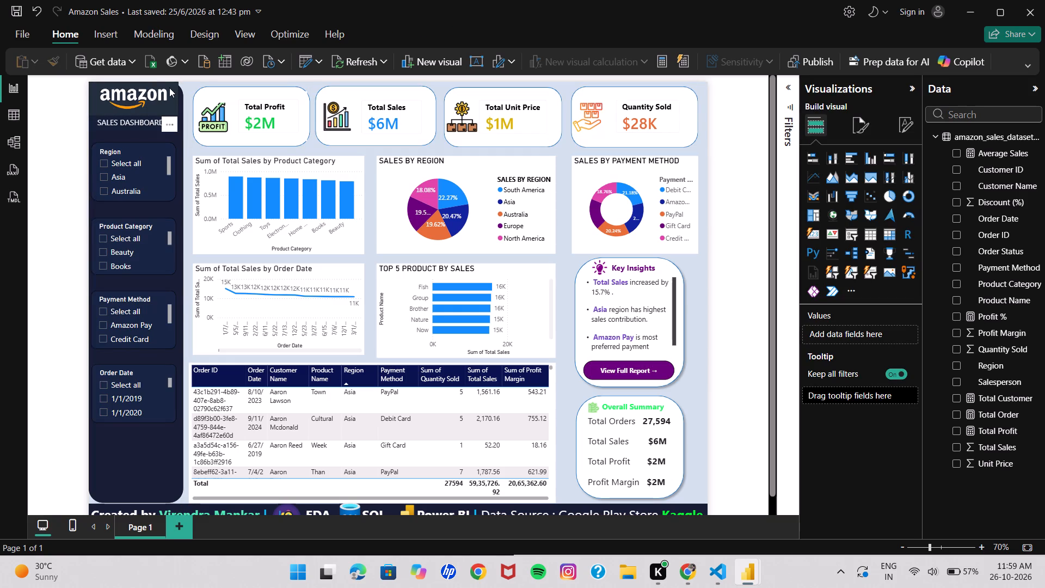
# Turn on the visual border for the Amazon logo image and set its rounded corners to 15 px.
pyautogui.click(169, 88)
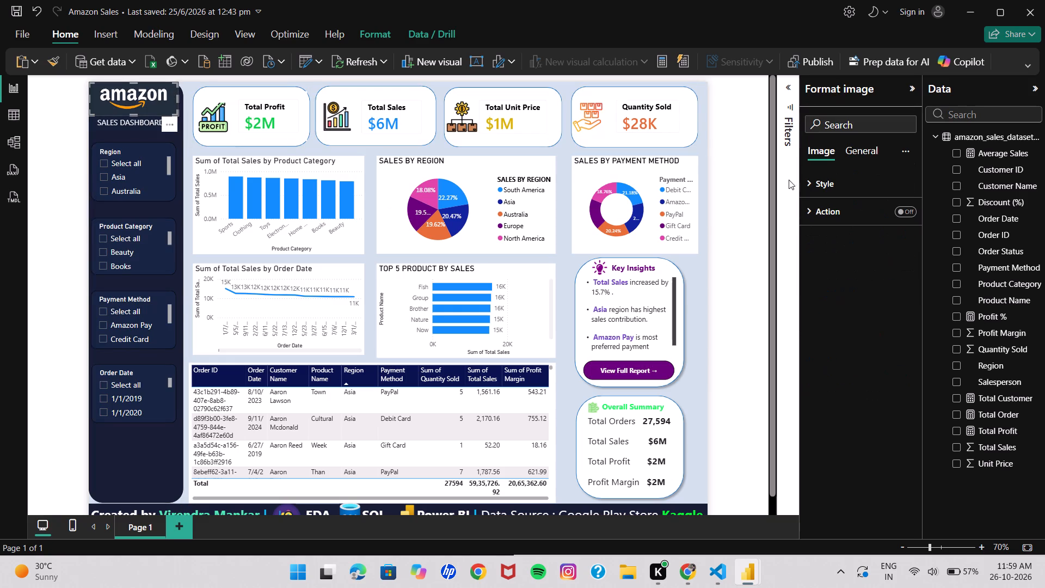
pyautogui.click(831, 187)
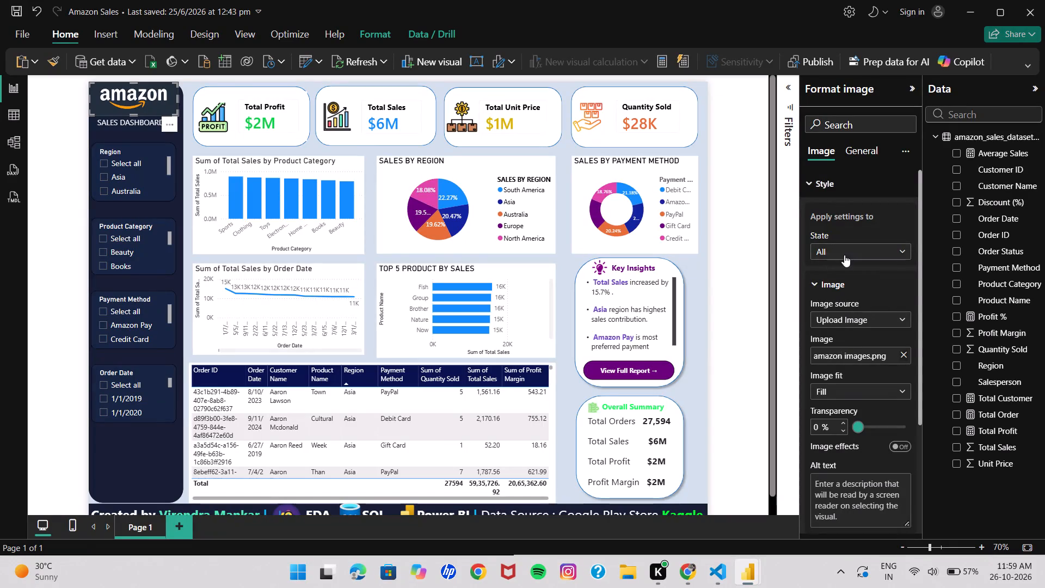
pyautogui.click(822, 179)
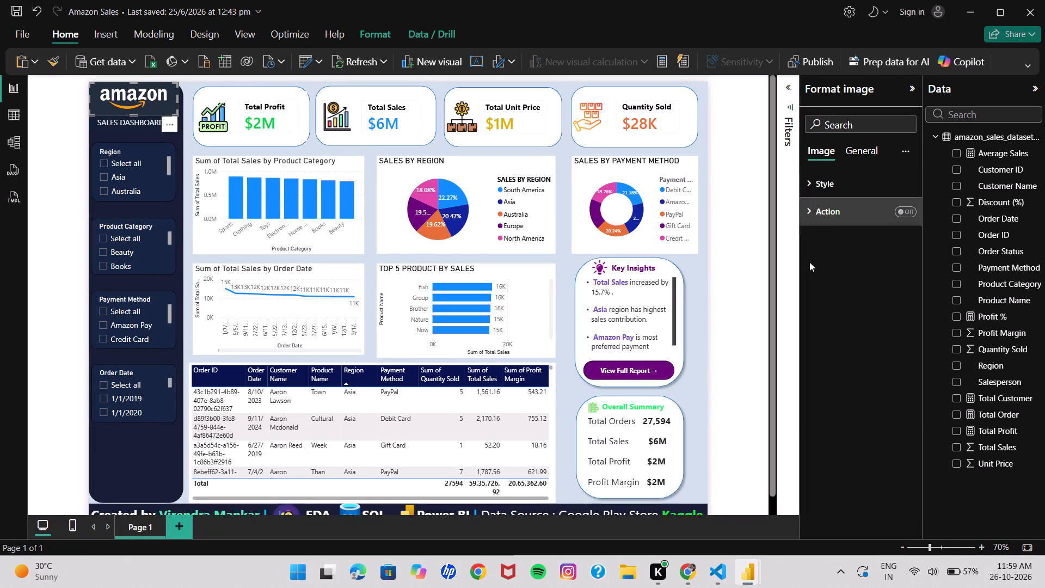
pyautogui.click(854, 148)
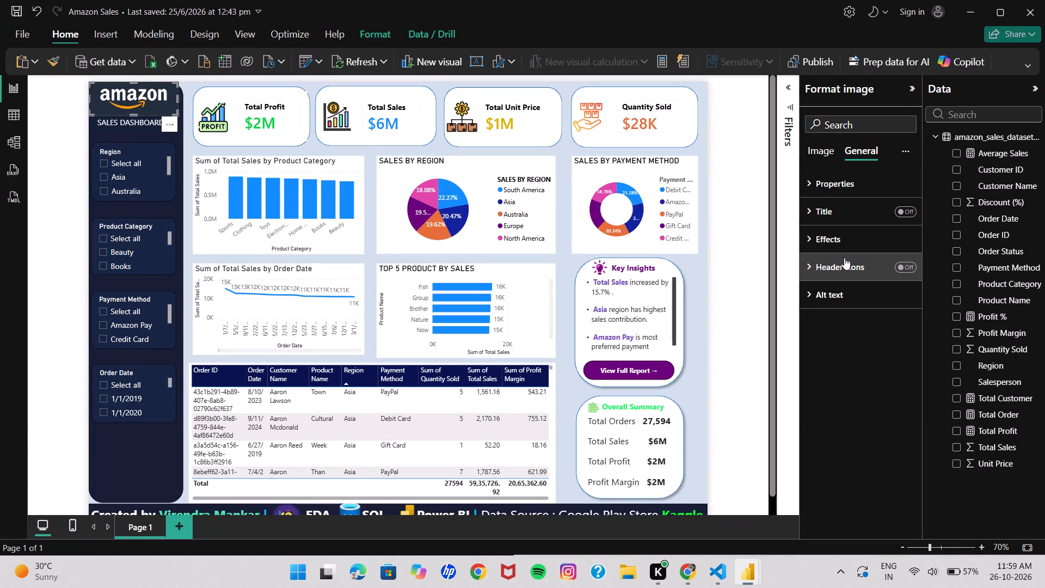
pyautogui.click(836, 241)
pyautogui.scroll(-1, 899, 378)
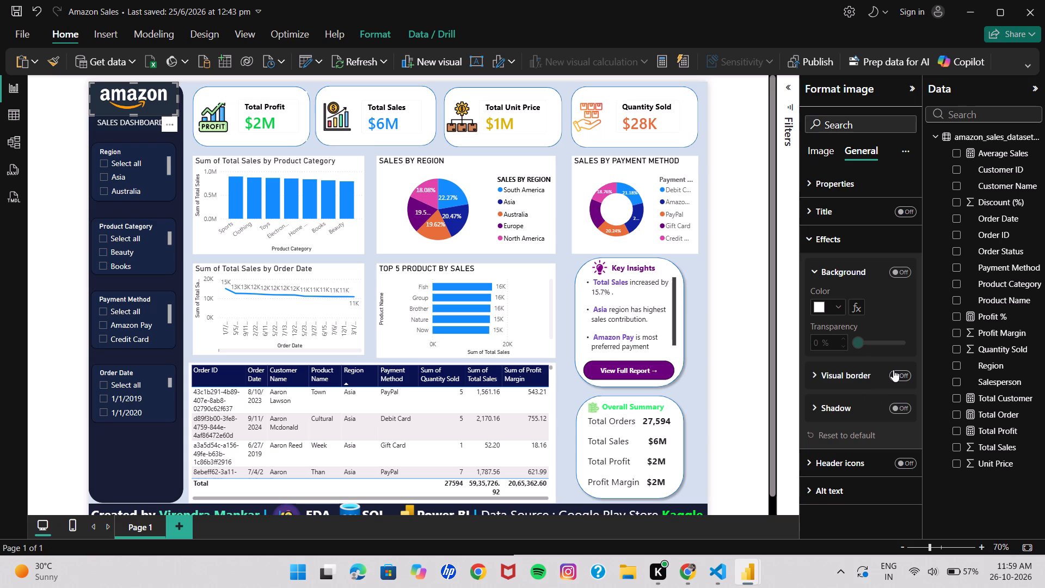
pyautogui.click(893, 370)
pyautogui.click(847, 378)
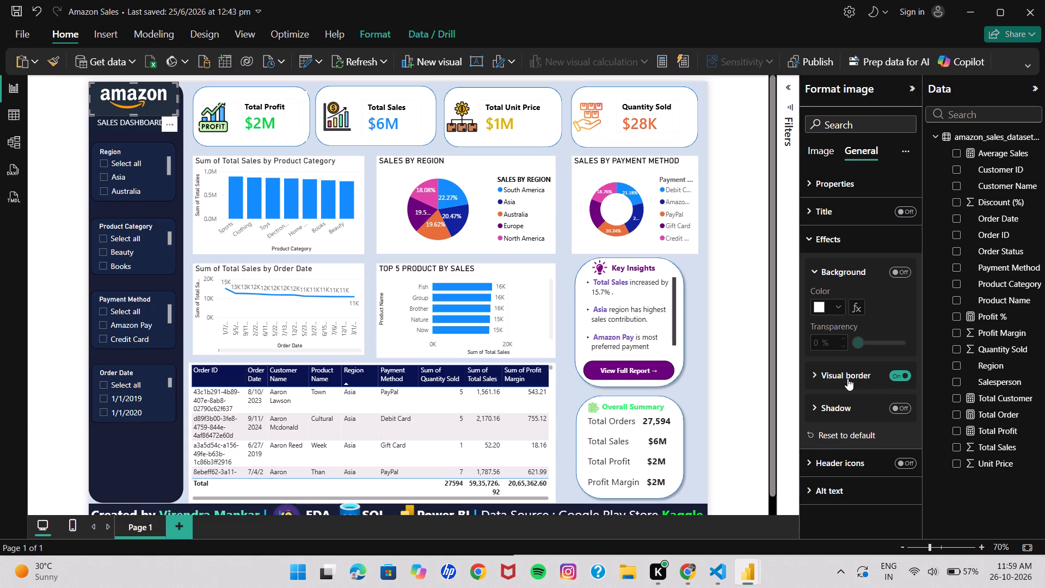
pyautogui.click(868, 443)
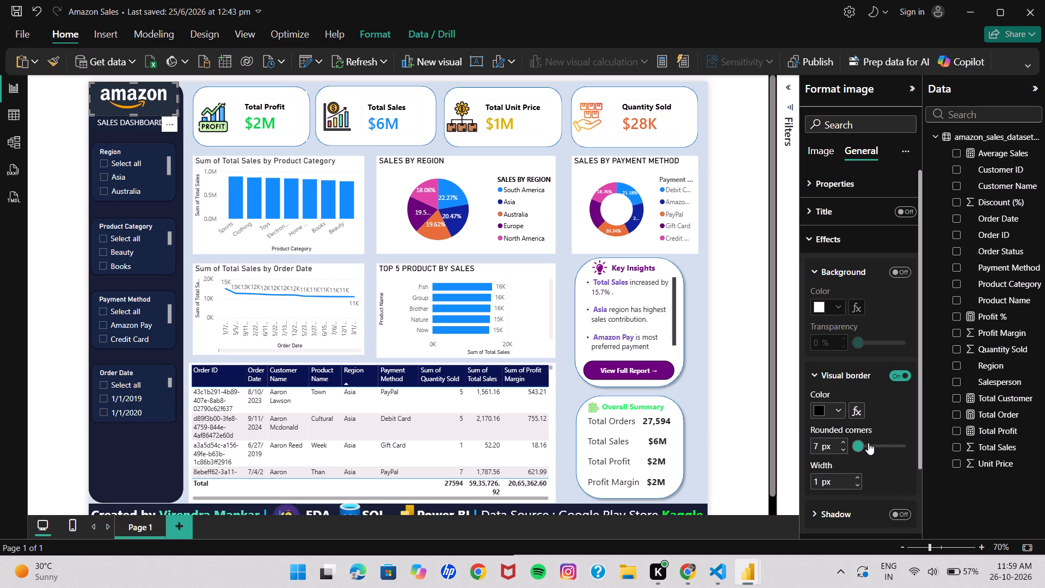
pyautogui.moveTo(868, 443); pyautogui.dragTo(880, 444)
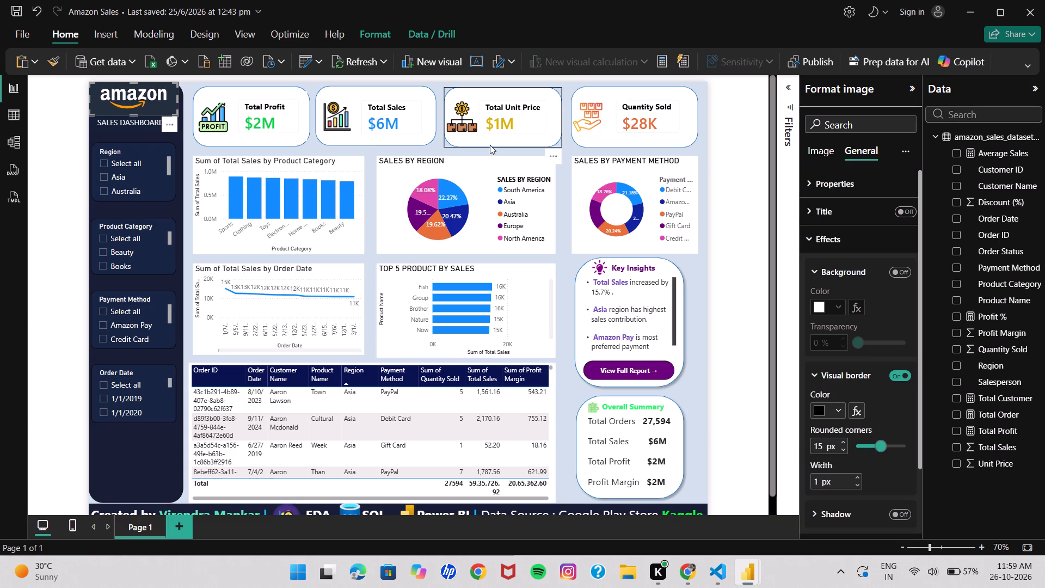
# Shift the Amazon logo slightly to centre it in the widened sidebar.
pyautogui.click(160, 99)
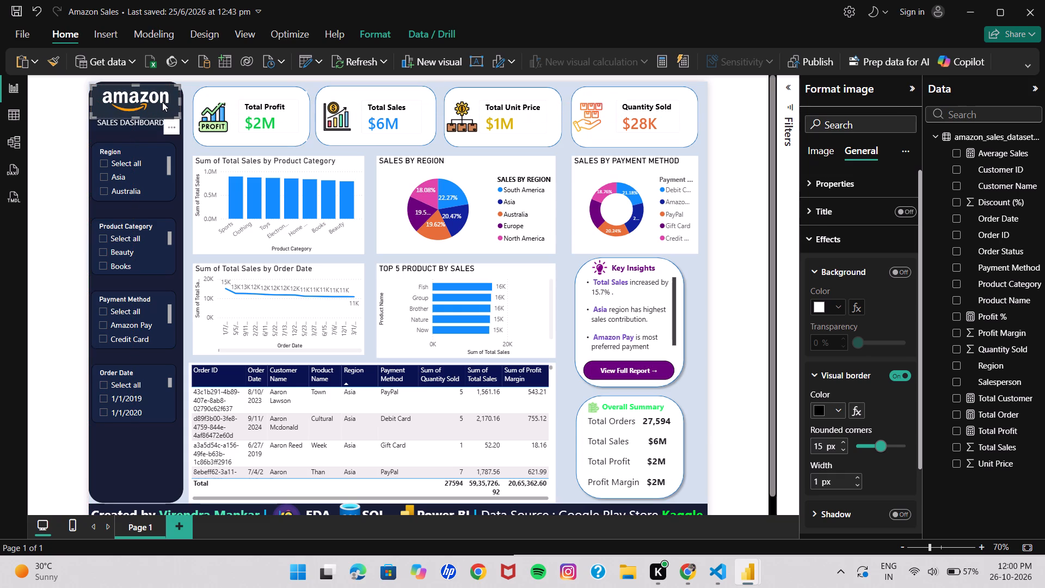
# Reposition the SALES DASHBOARD text box so it sits centred just below the Amazon logo in the sidebar.
pyautogui.click(148, 123)
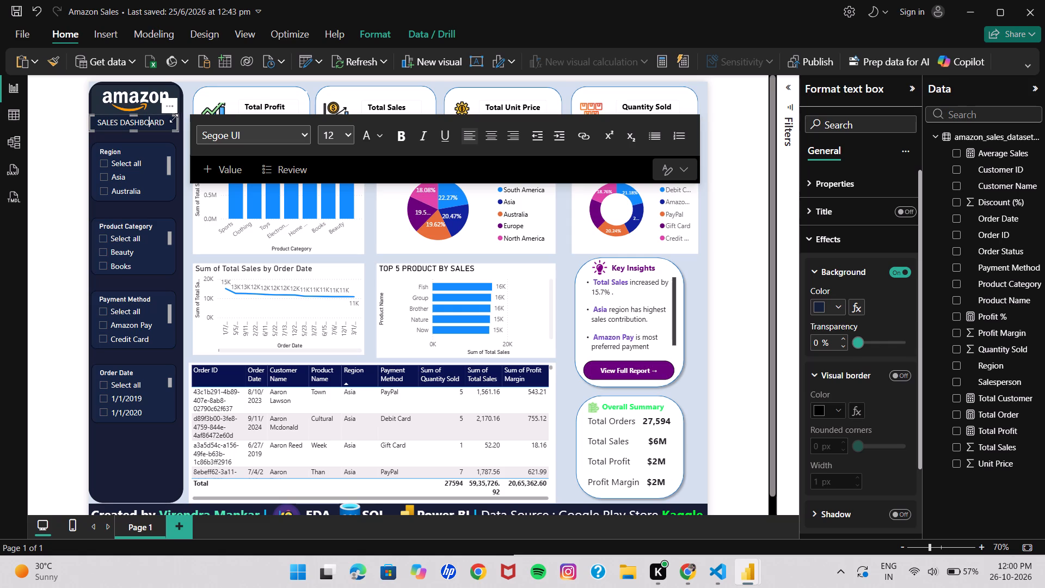
pyautogui.click(138, 137)
pyautogui.click(64, 134)
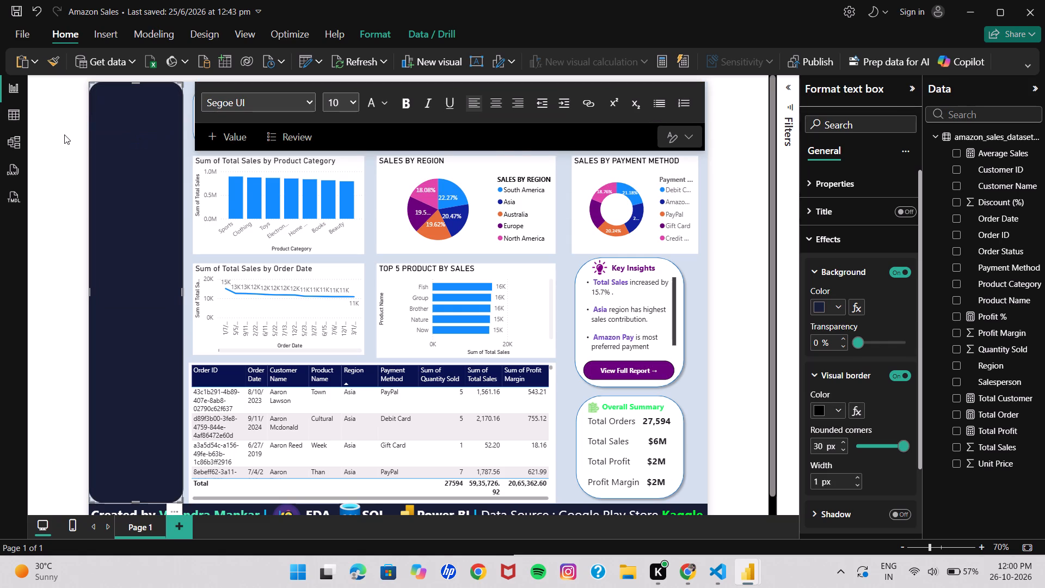
pyautogui.click(136, 119)
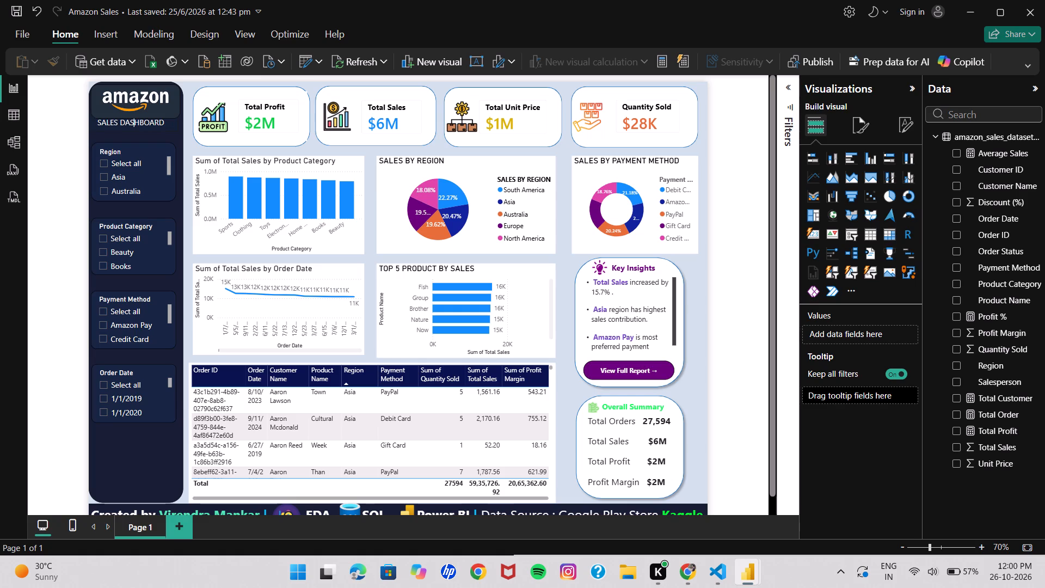
pyautogui.click(170, 105)
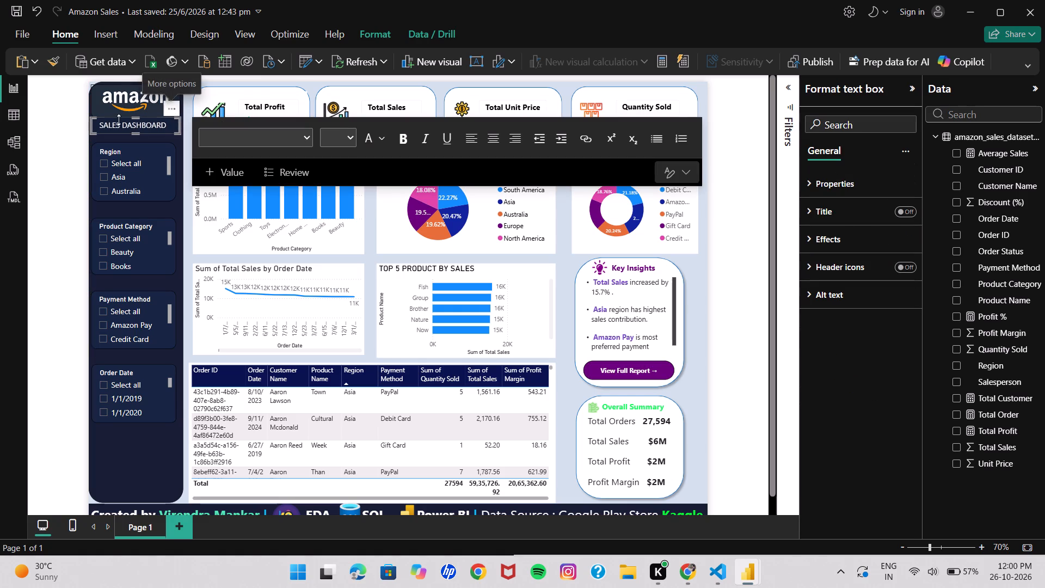
pyautogui.click(71, 116)
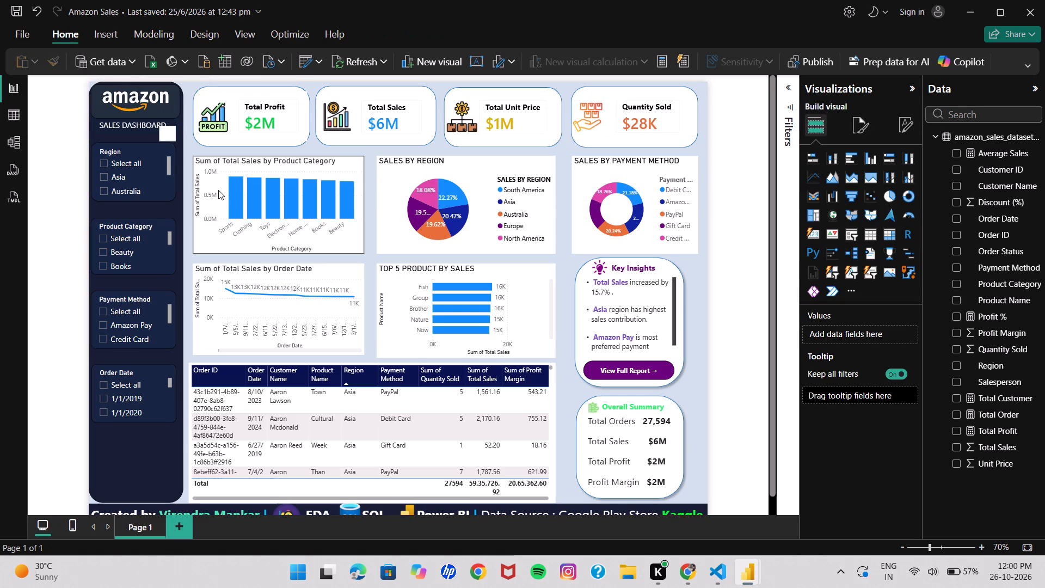
pyautogui.click(147, 126)
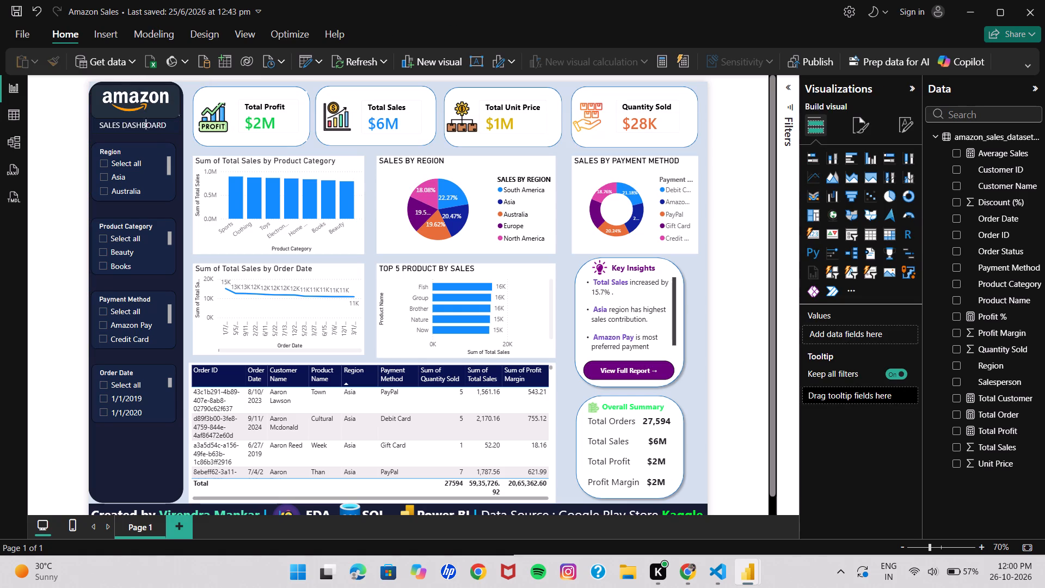
pyautogui.click(165, 112)
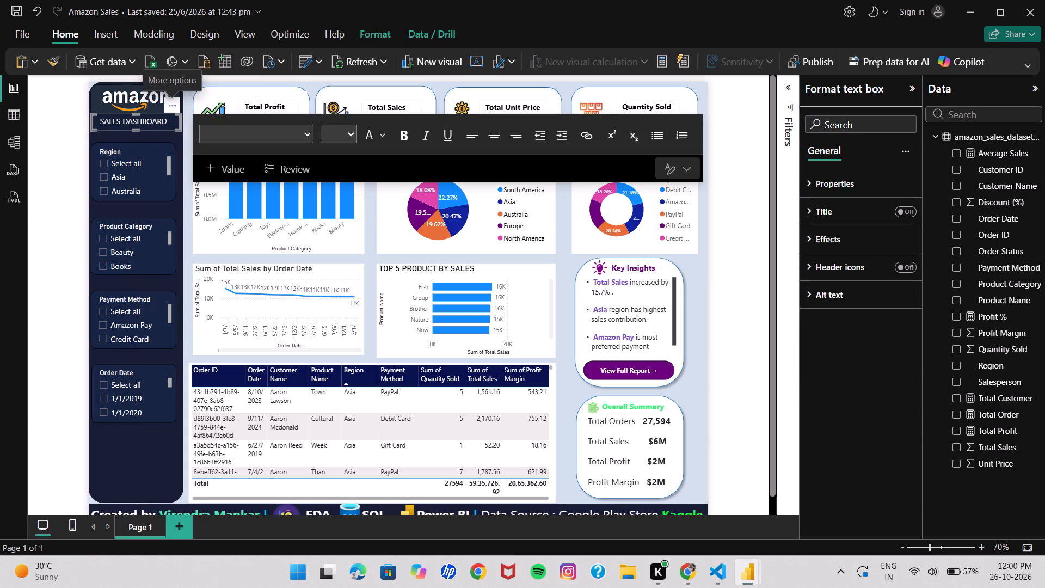
pyautogui.click(76, 113)
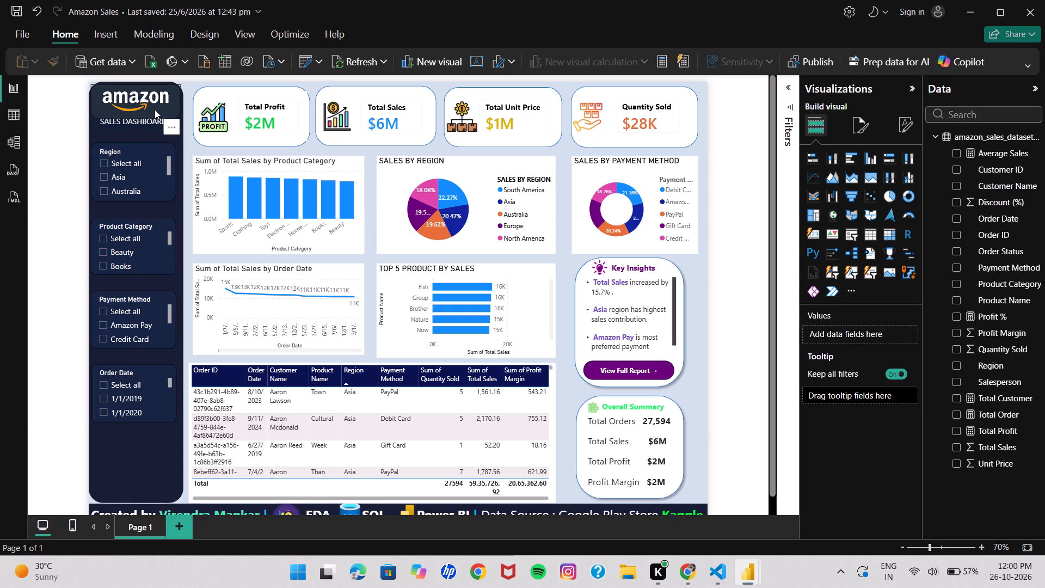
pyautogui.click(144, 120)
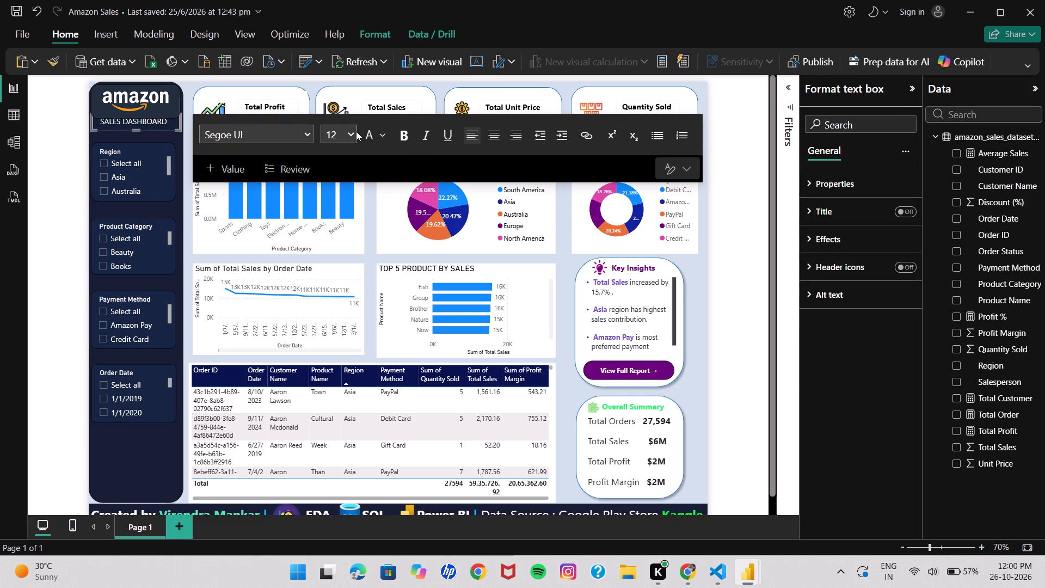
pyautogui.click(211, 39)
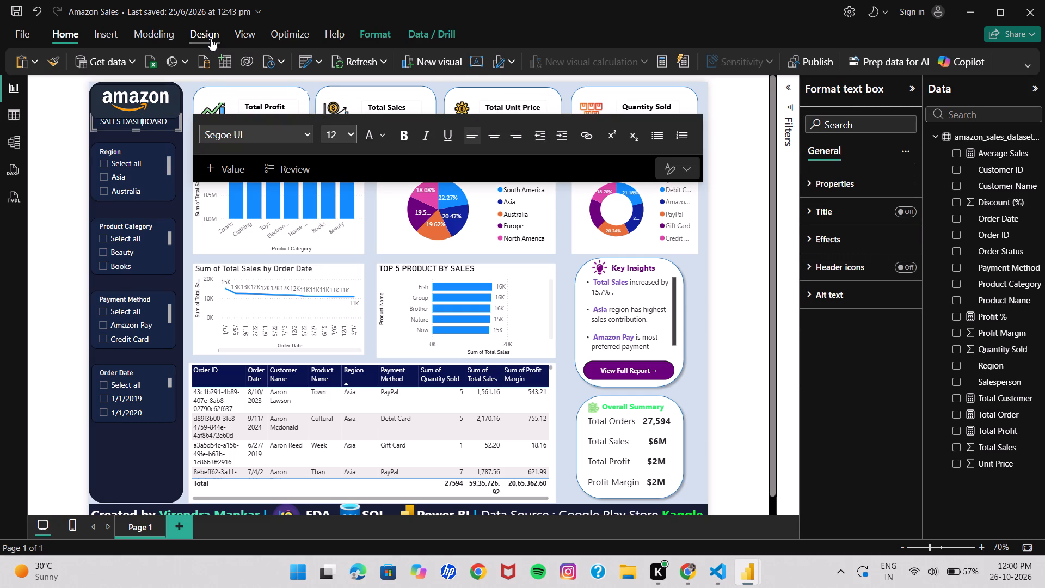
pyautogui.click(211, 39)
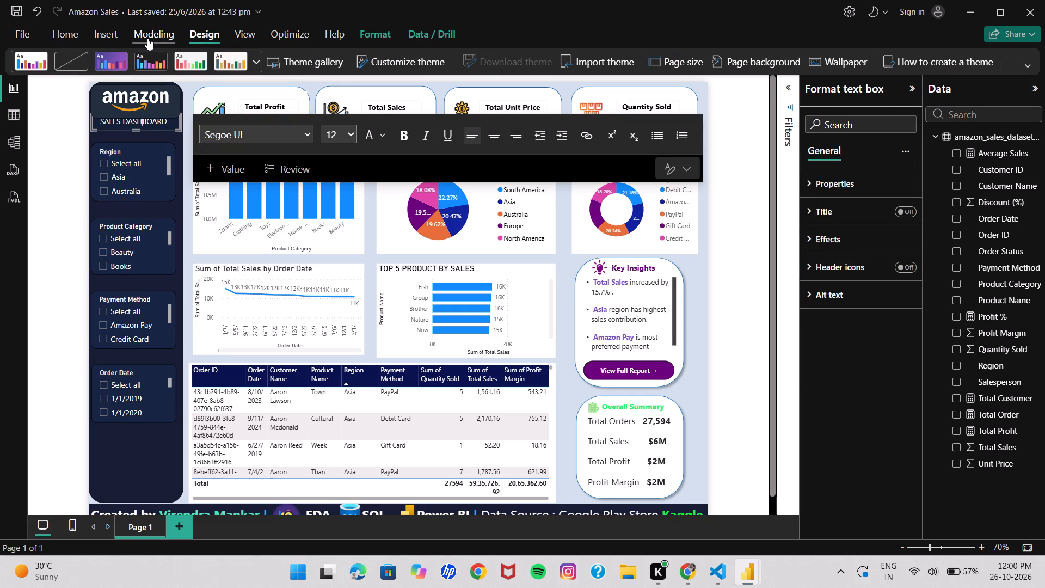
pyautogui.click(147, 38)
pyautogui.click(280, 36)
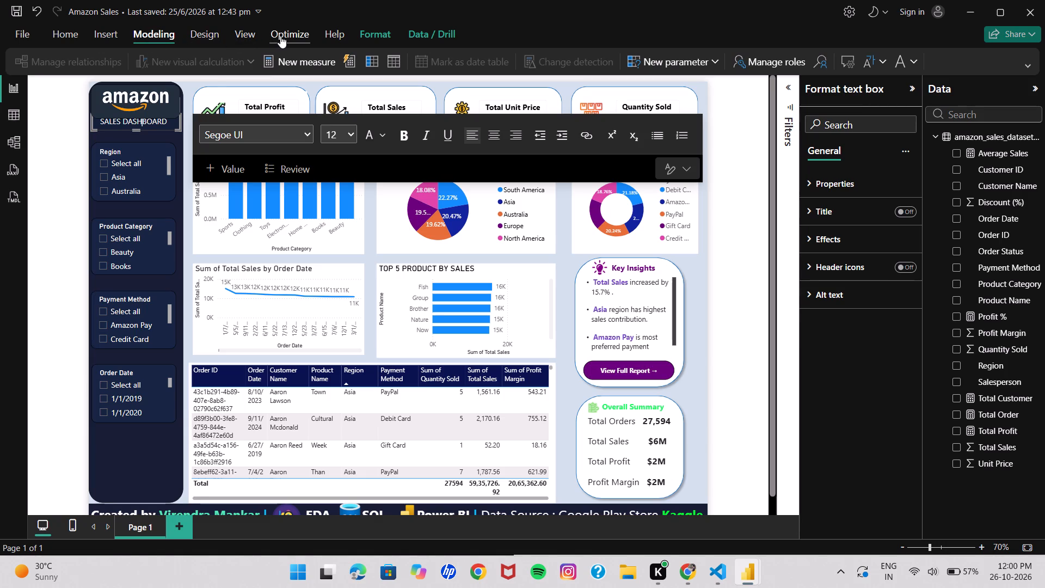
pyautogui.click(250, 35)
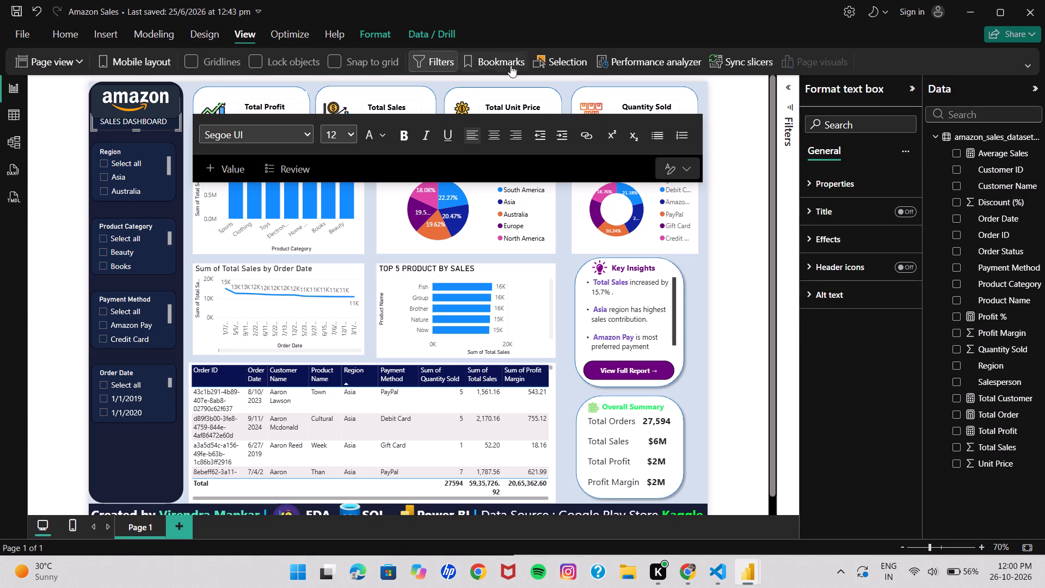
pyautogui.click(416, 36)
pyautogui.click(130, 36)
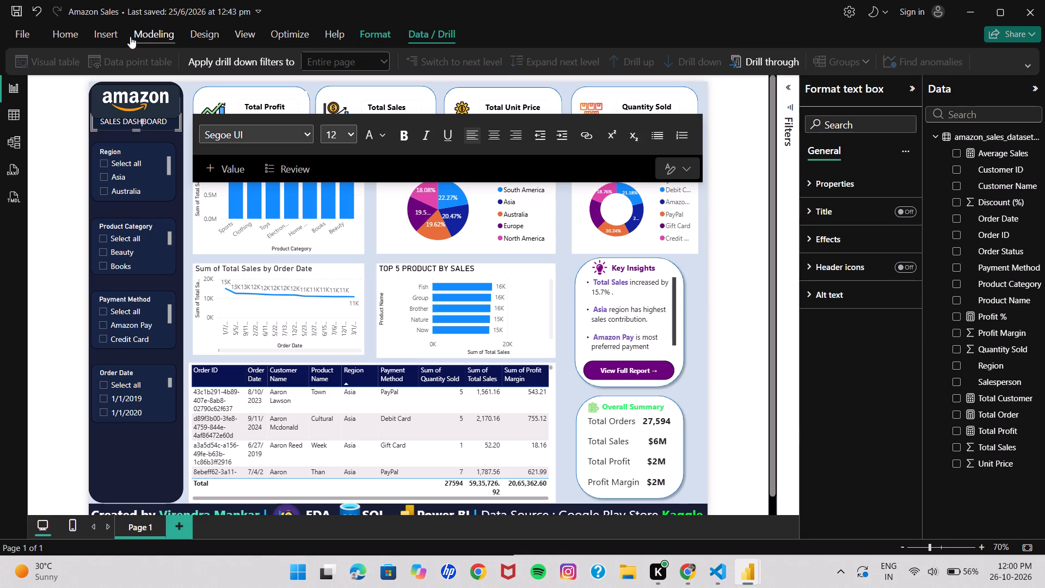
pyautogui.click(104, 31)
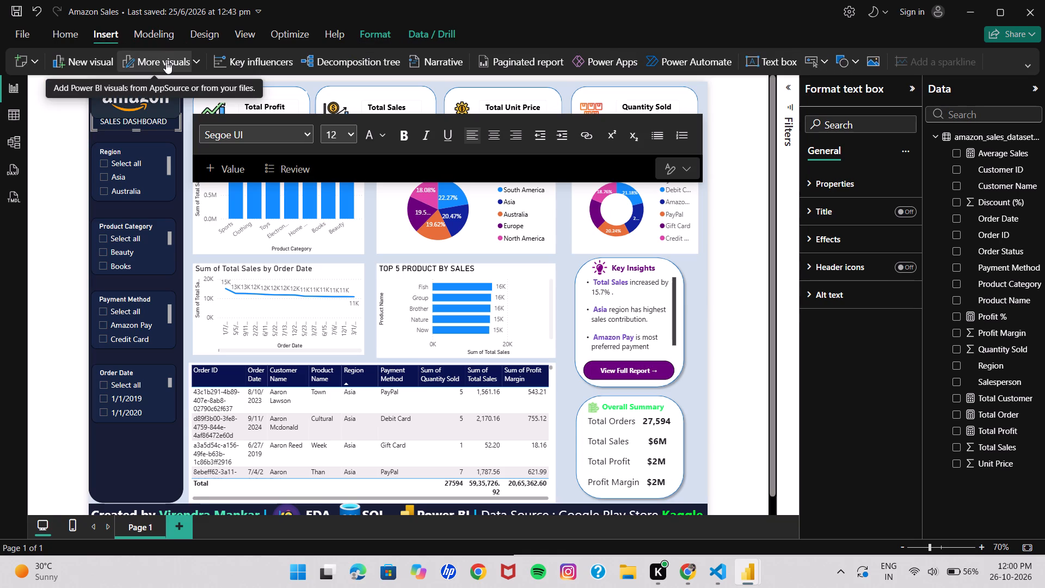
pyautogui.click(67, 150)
# Shrink the Amazon logo image slightly and recentre it at the top of the sidebar, inside the rounded corners.
pyautogui.click(124, 106)
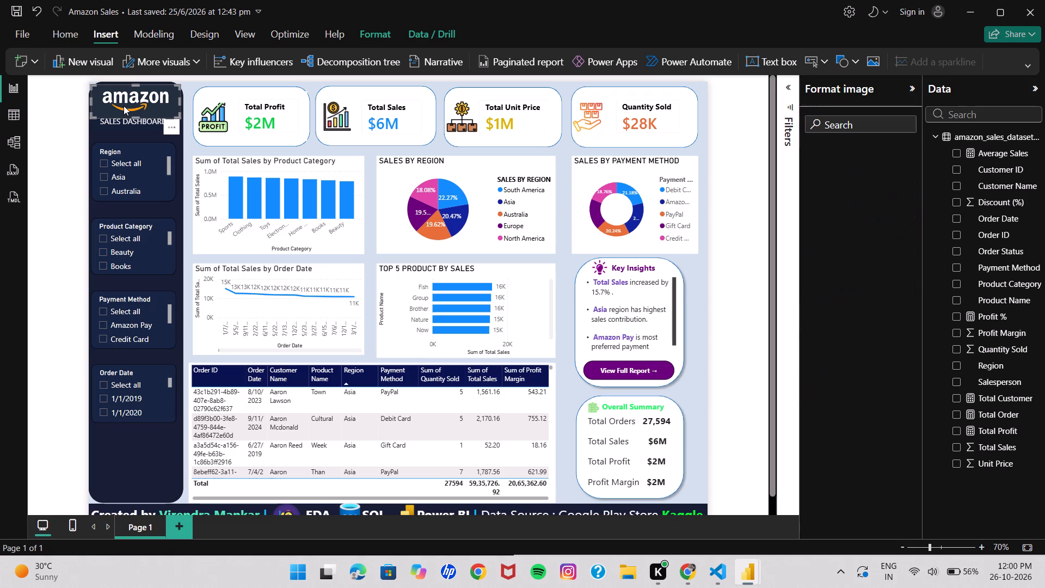
pyautogui.click(181, 117)
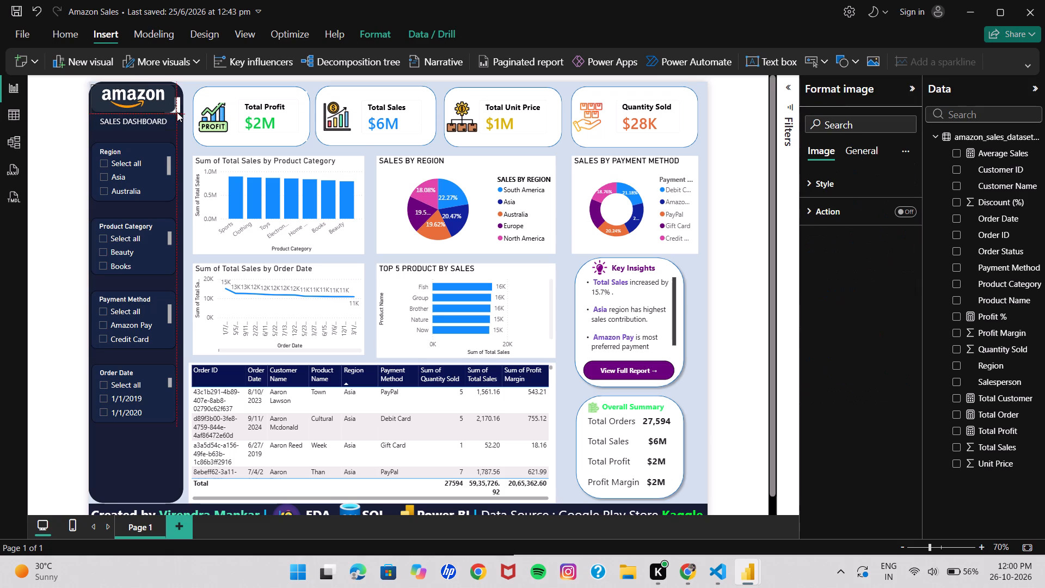
pyautogui.click(146, 103)
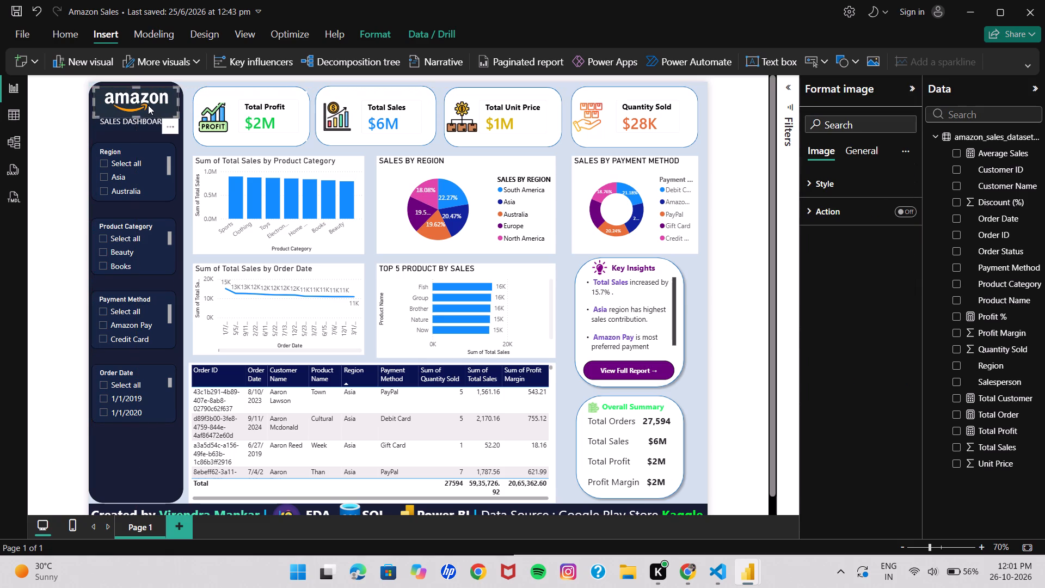
pyautogui.click(57, 119)
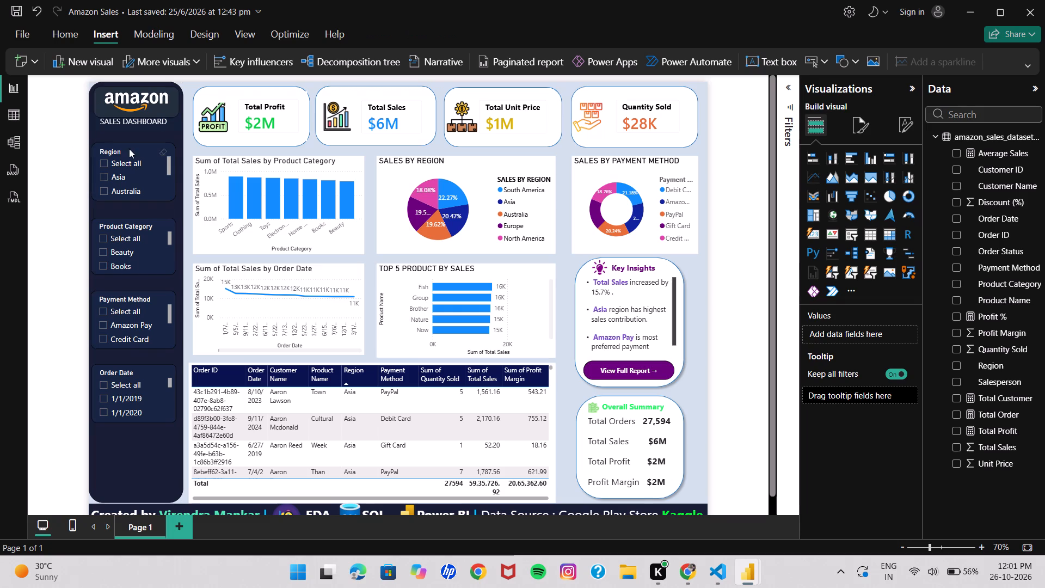
# Adjust the width of the SALES DASHBOARD text box and shift it slightly left to sit within the sidebar.
pyautogui.click(153, 120)
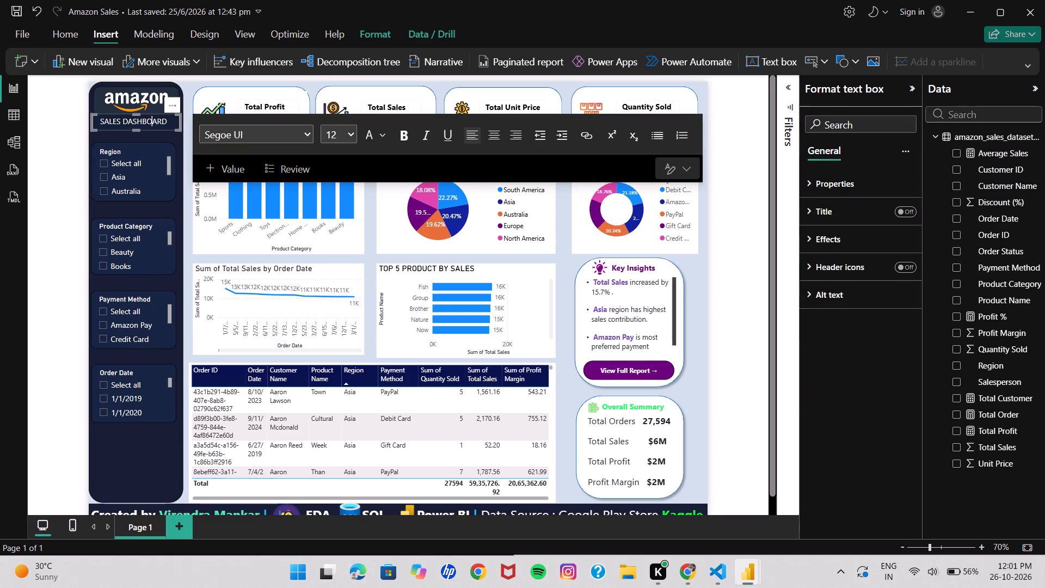
pyautogui.moveTo(180, 131); pyautogui.dragTo(186, 134)
pyautogui.moveTo(187, 131); pyautogui.dragTo(176, 130)
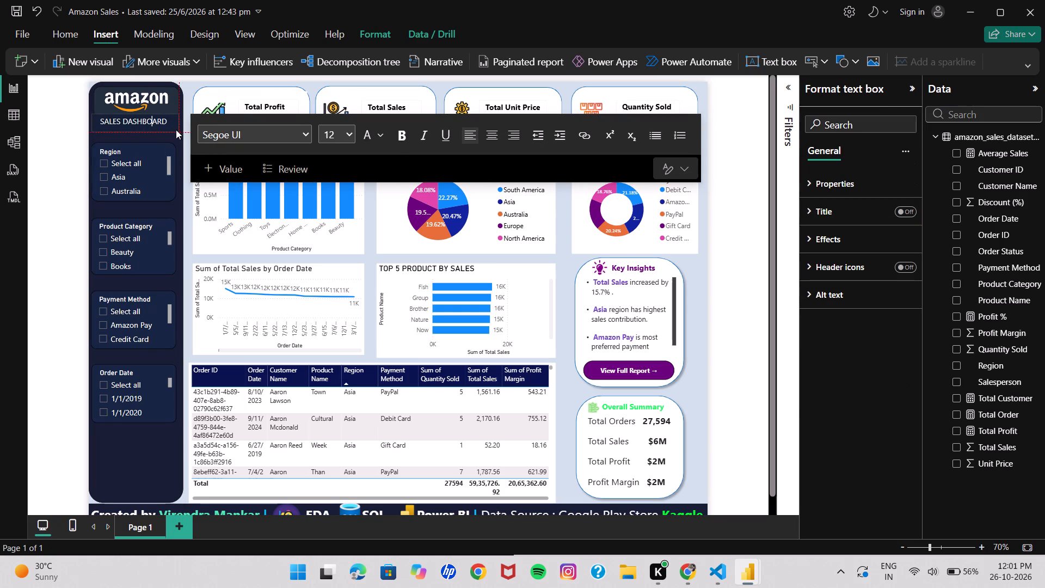
pyautogui.moveTo(176, 130); pyautogui.dragTo(169, 127)
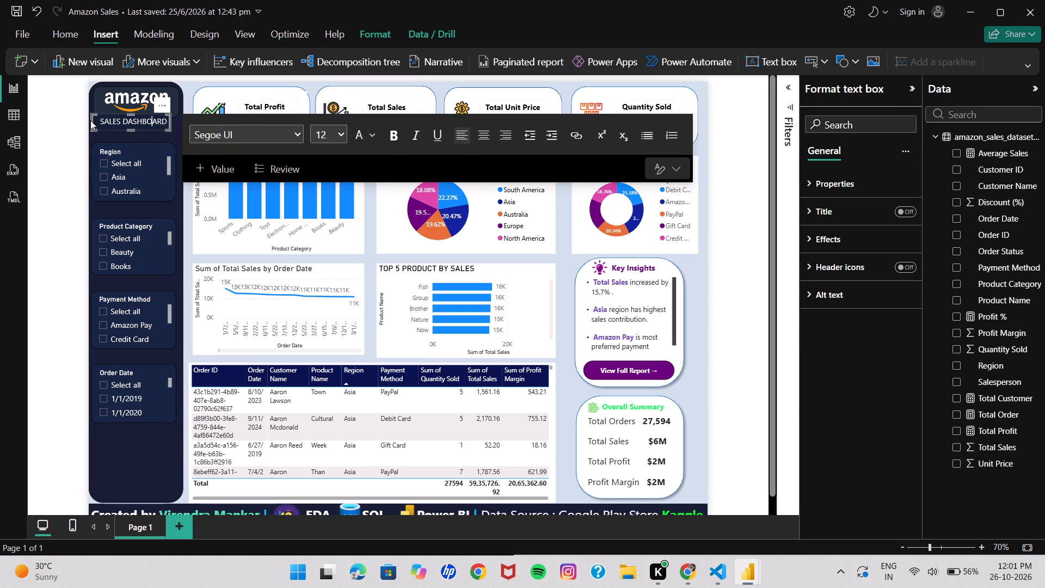
pyautogui.click(93, 127)
pyautogui.click(169, 131)
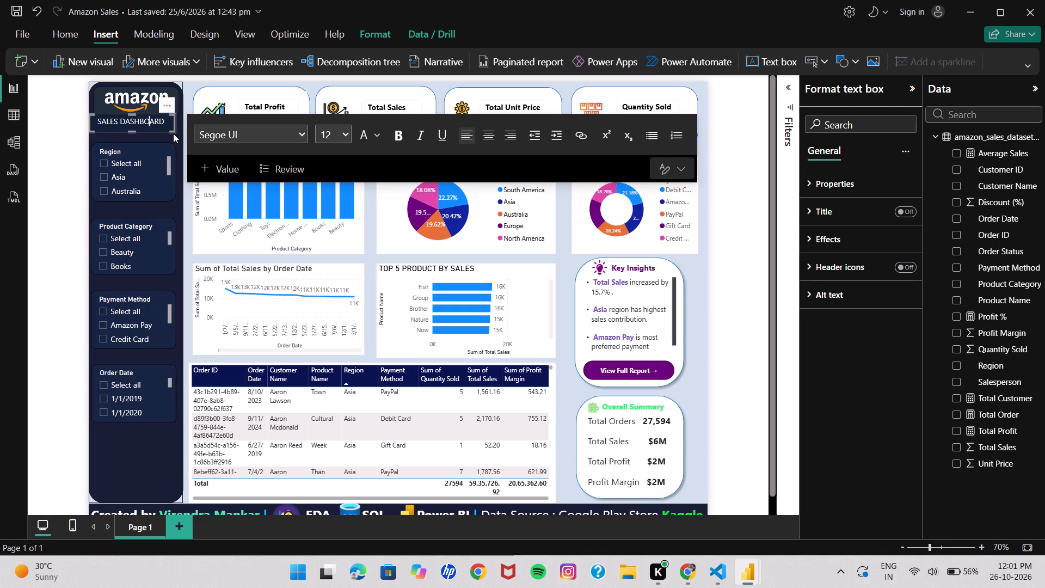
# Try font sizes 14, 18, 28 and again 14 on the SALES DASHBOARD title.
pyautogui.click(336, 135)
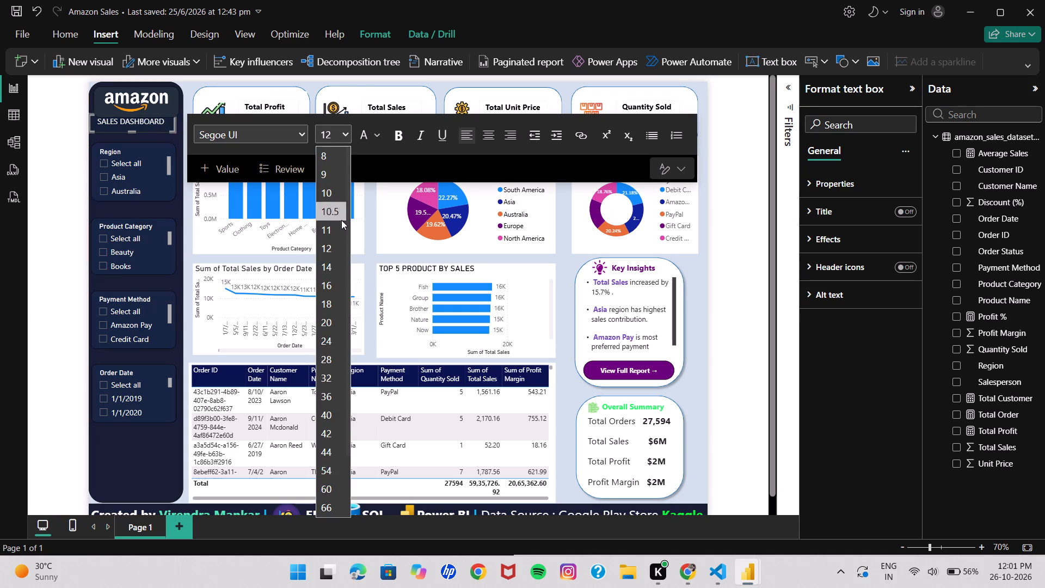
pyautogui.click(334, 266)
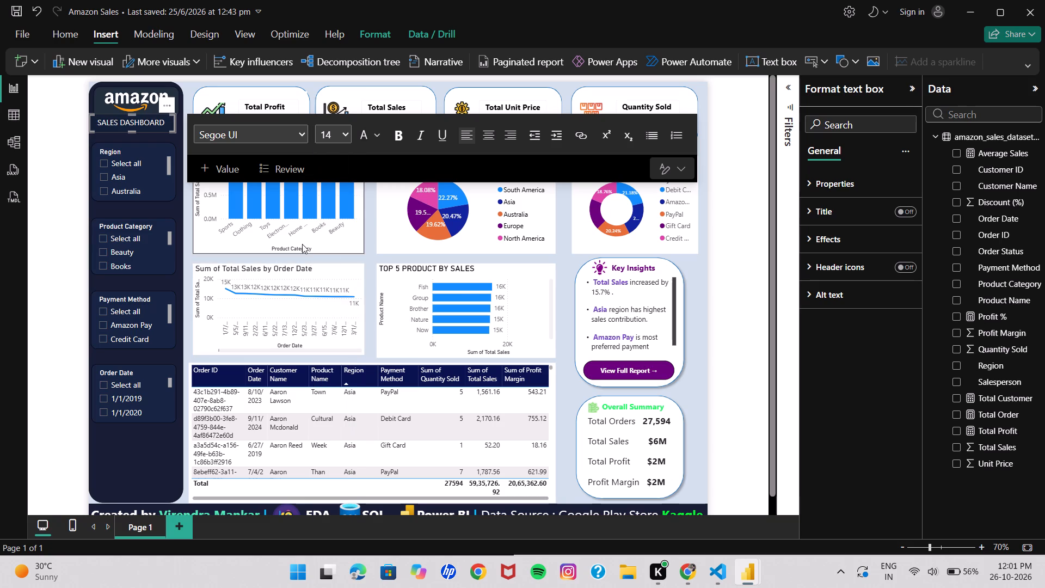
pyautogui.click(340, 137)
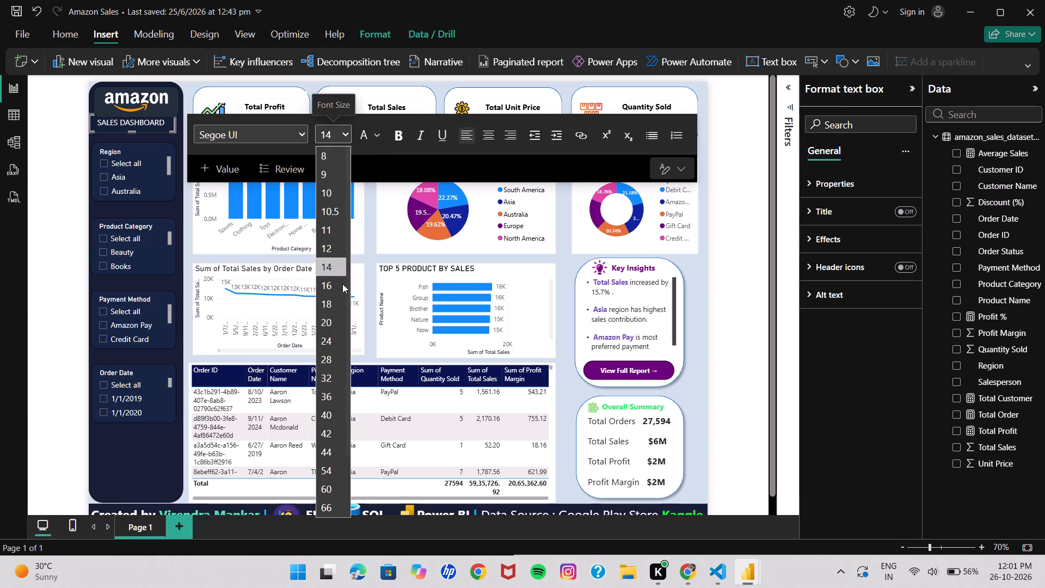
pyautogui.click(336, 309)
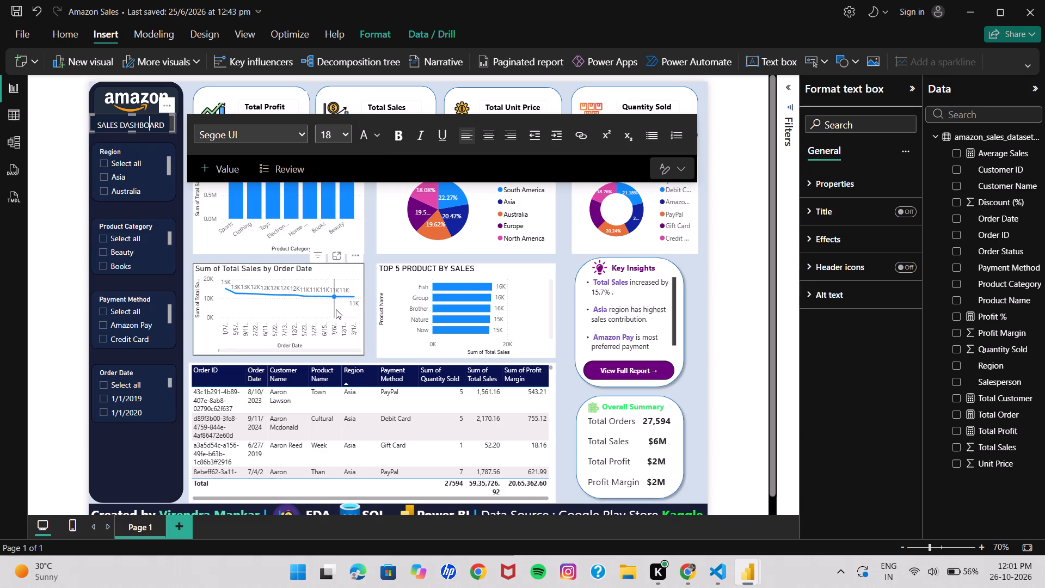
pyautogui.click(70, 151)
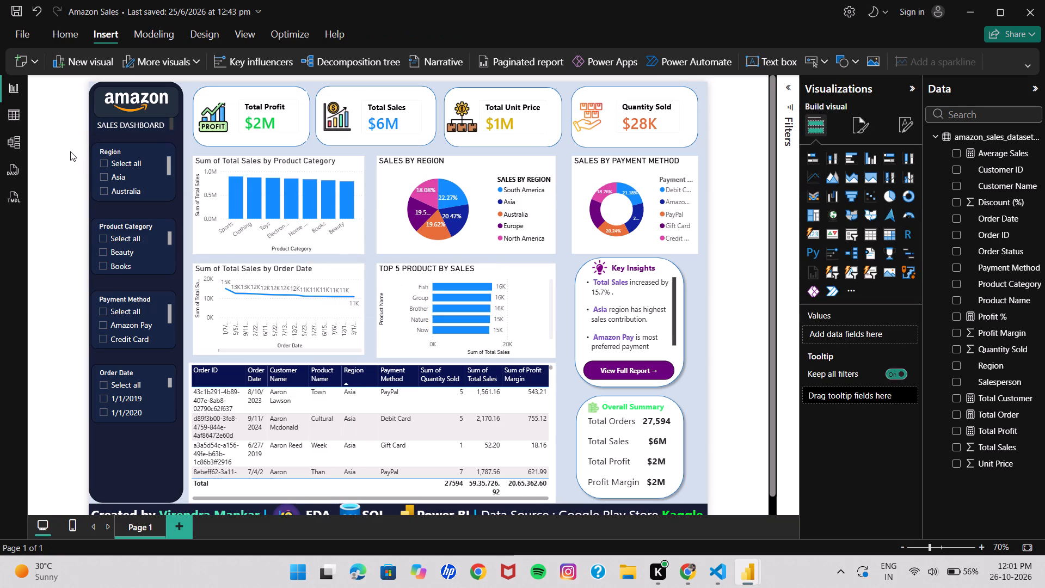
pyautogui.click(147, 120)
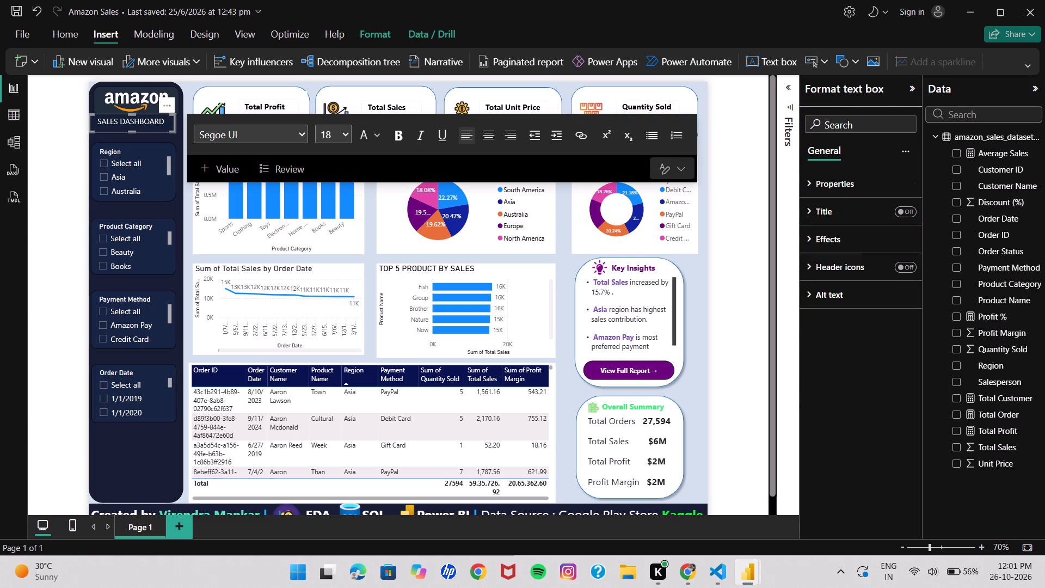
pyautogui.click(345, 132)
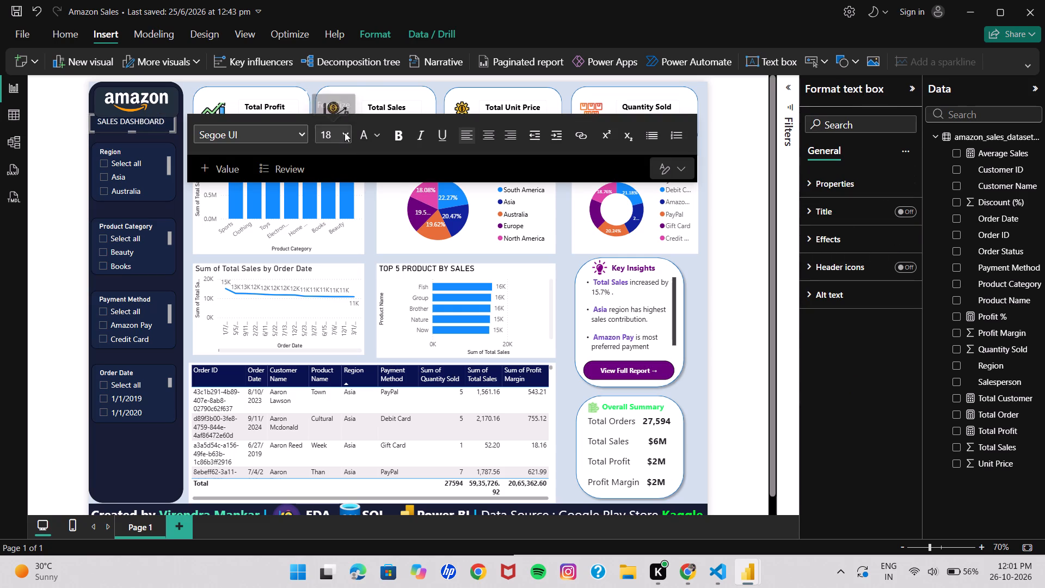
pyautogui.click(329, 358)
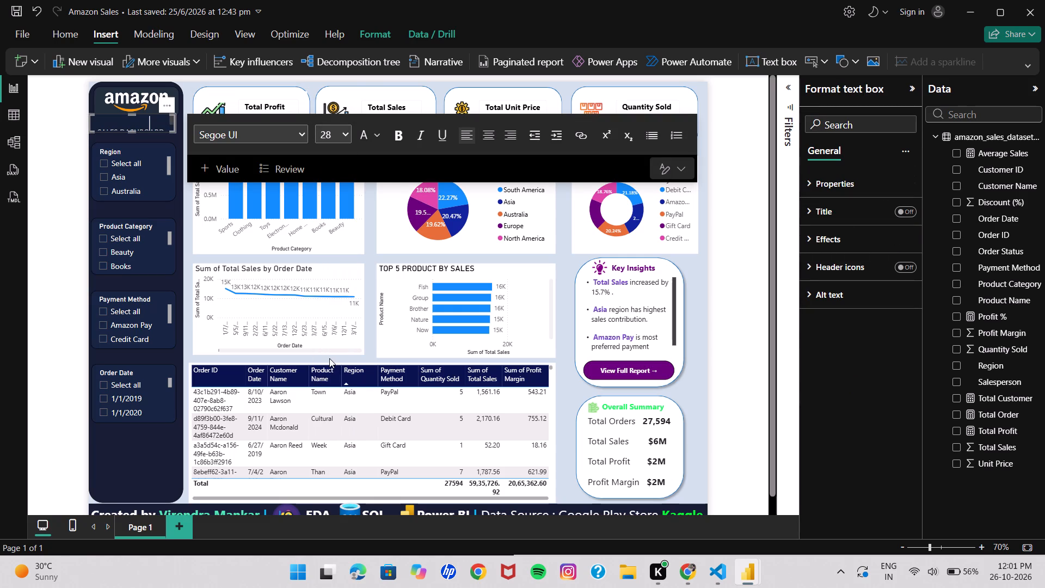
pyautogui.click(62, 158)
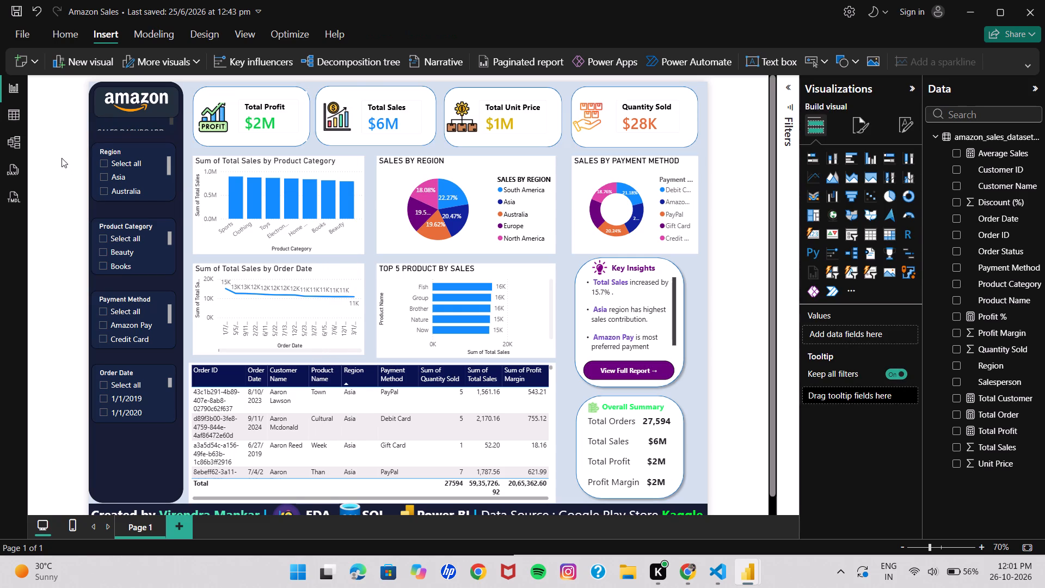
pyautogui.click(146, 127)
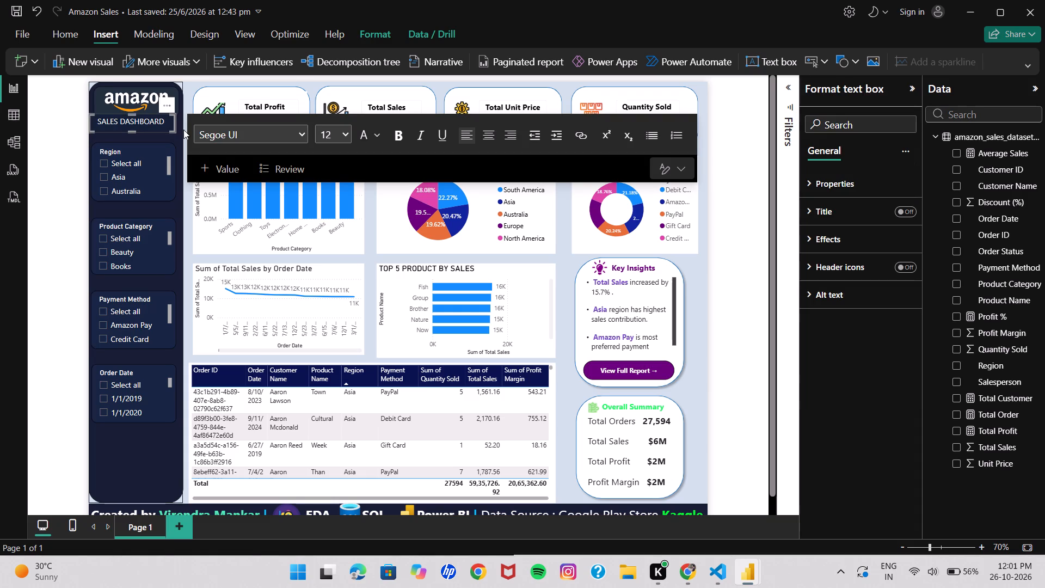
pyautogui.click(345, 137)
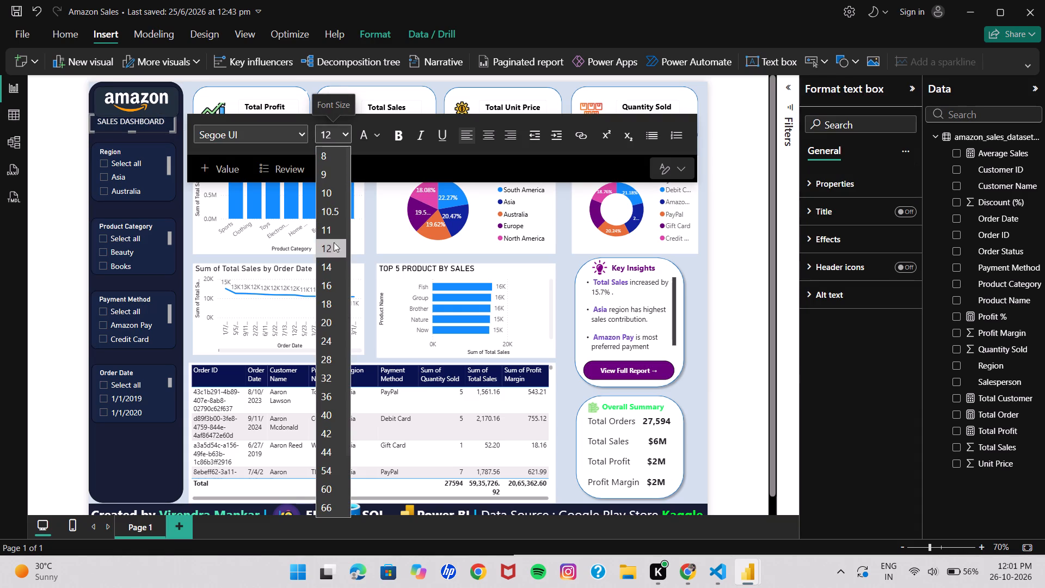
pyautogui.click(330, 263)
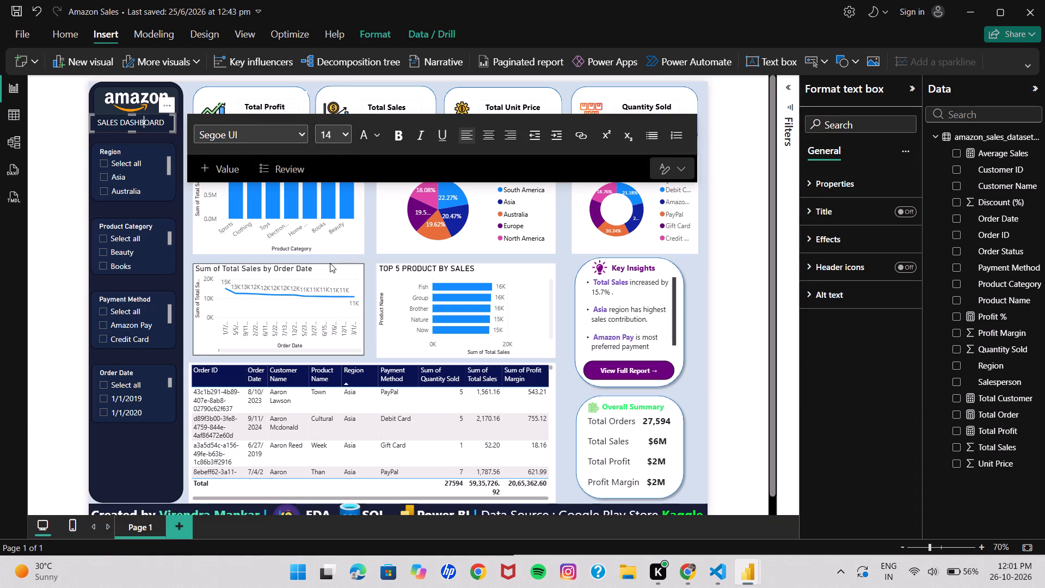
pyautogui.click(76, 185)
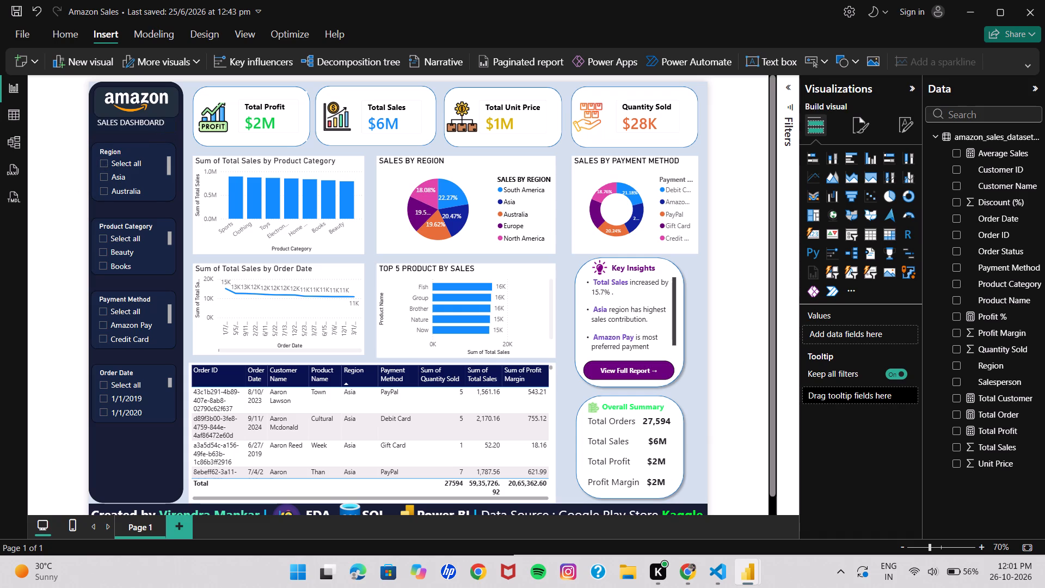
# Move the SALES DASHBOARD text box slightly down and right, between the Amazon logo and the Region slicer.
pyautogui.click(145, 118)
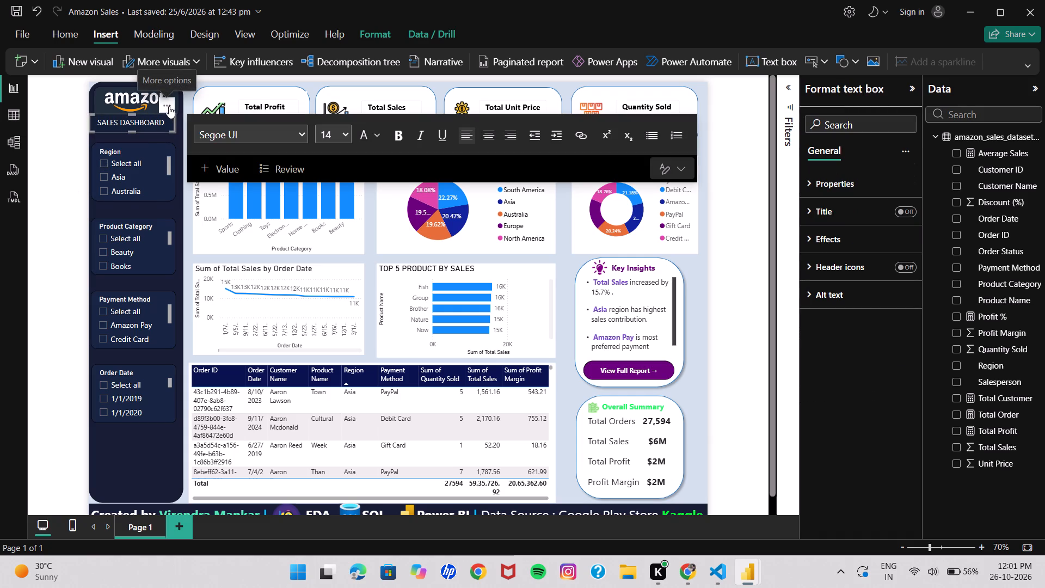
pyautogui.click(169, 106)
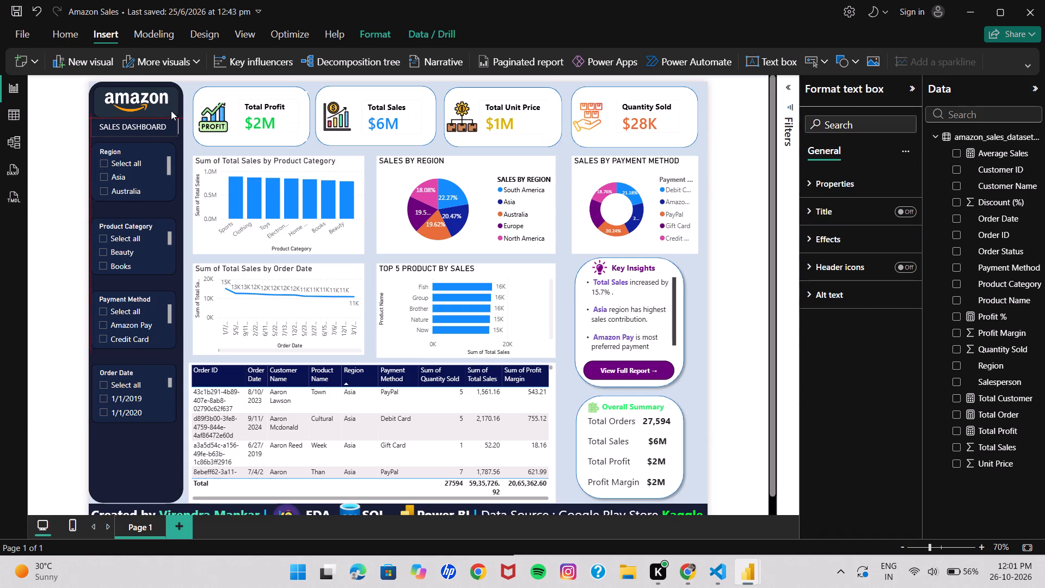
pyautogui.click(58, 144)
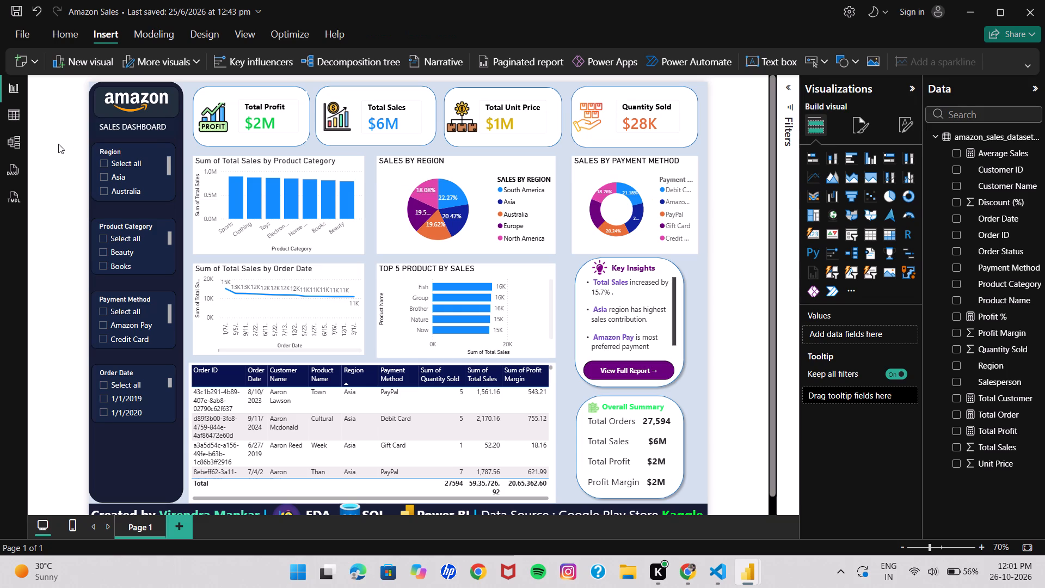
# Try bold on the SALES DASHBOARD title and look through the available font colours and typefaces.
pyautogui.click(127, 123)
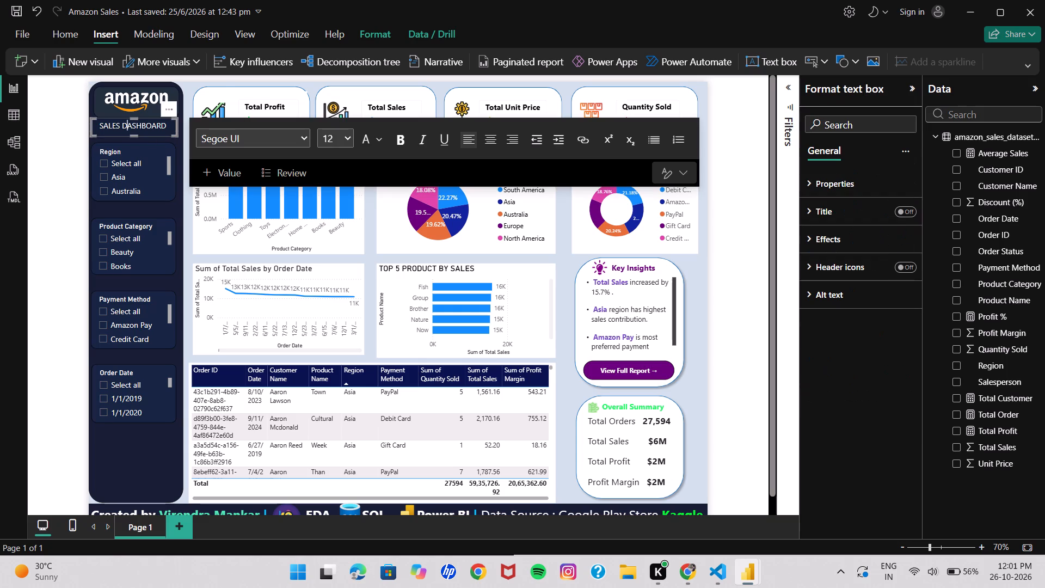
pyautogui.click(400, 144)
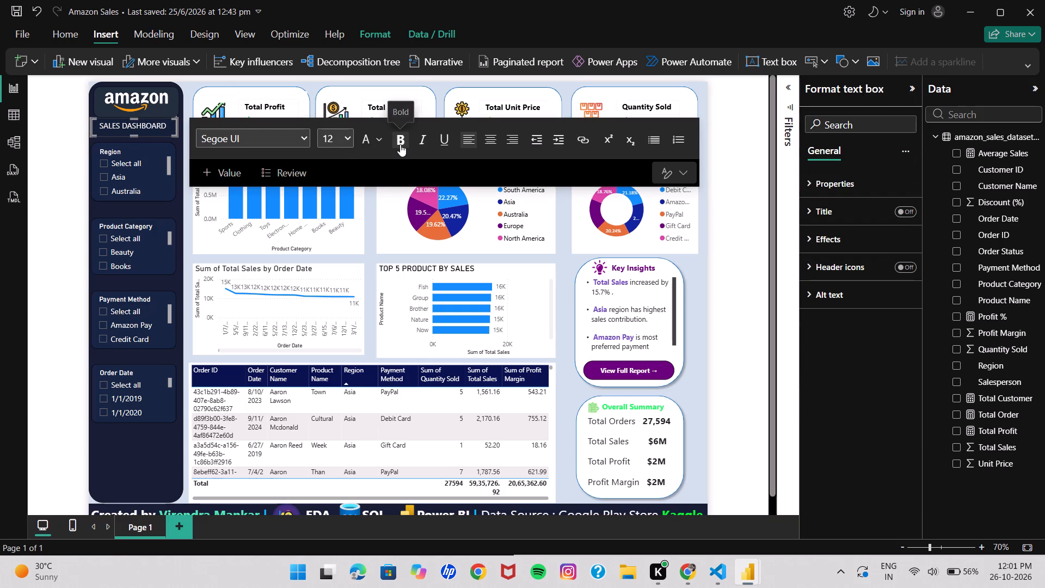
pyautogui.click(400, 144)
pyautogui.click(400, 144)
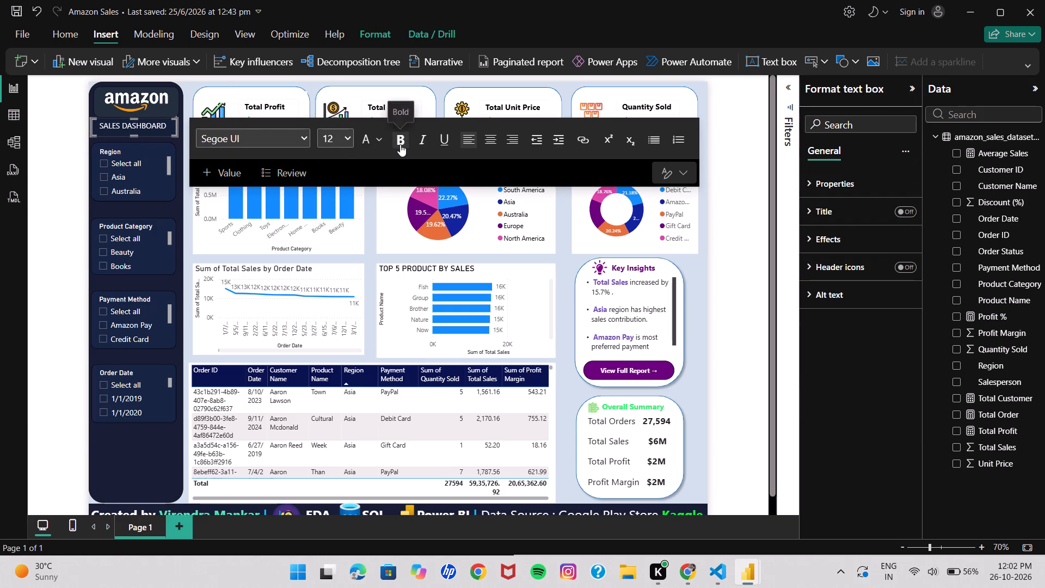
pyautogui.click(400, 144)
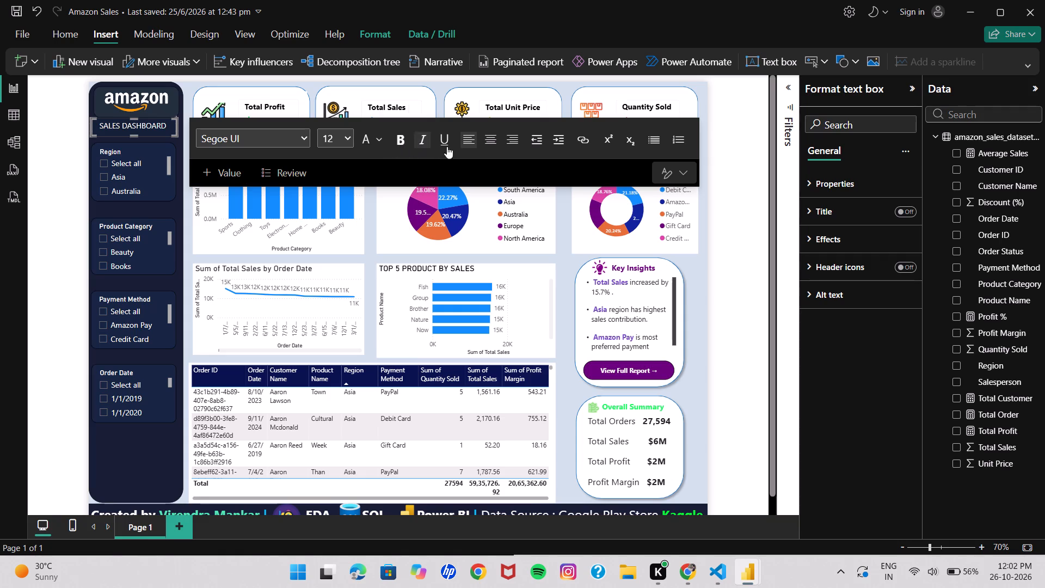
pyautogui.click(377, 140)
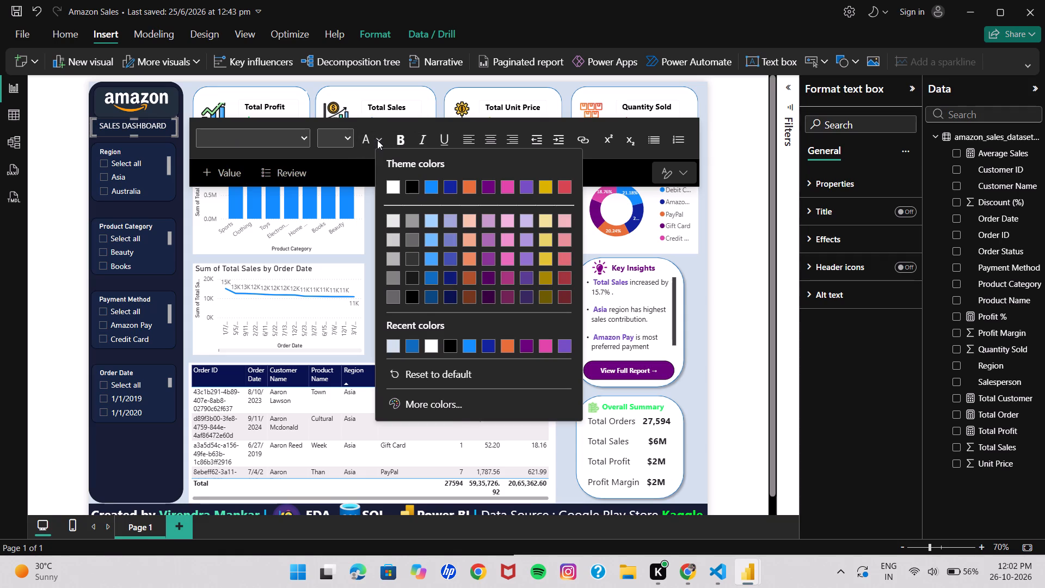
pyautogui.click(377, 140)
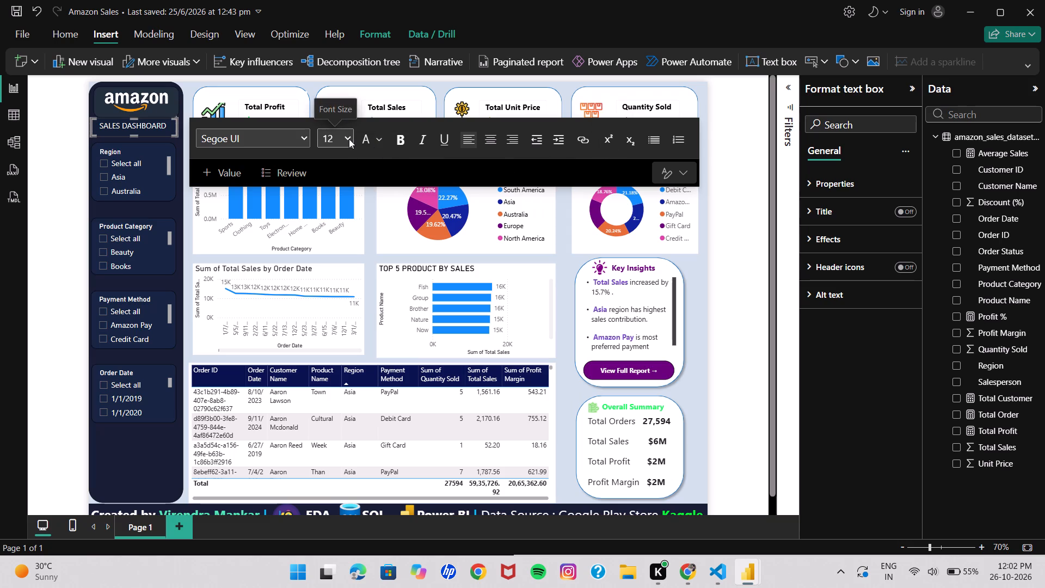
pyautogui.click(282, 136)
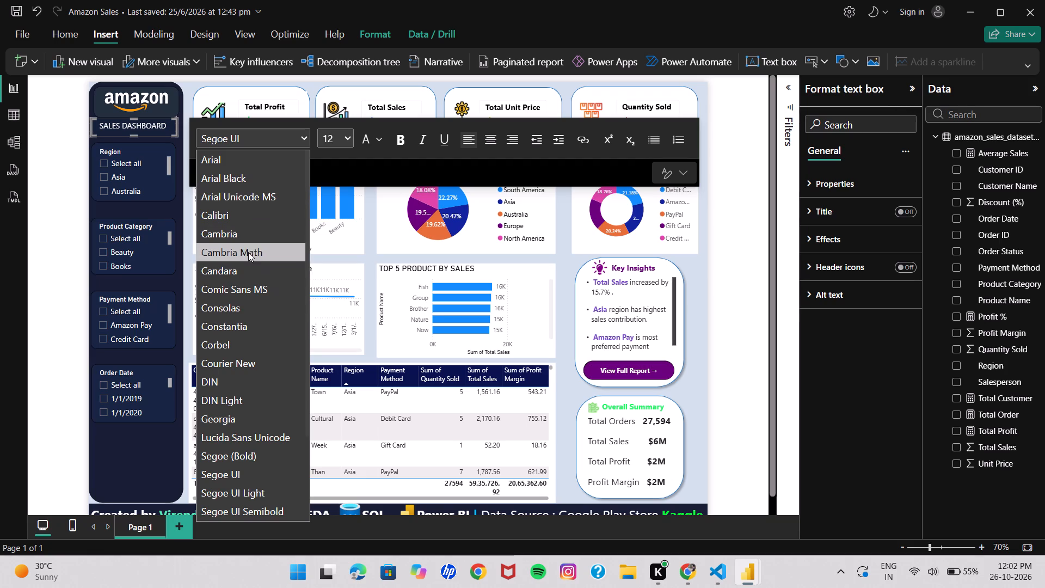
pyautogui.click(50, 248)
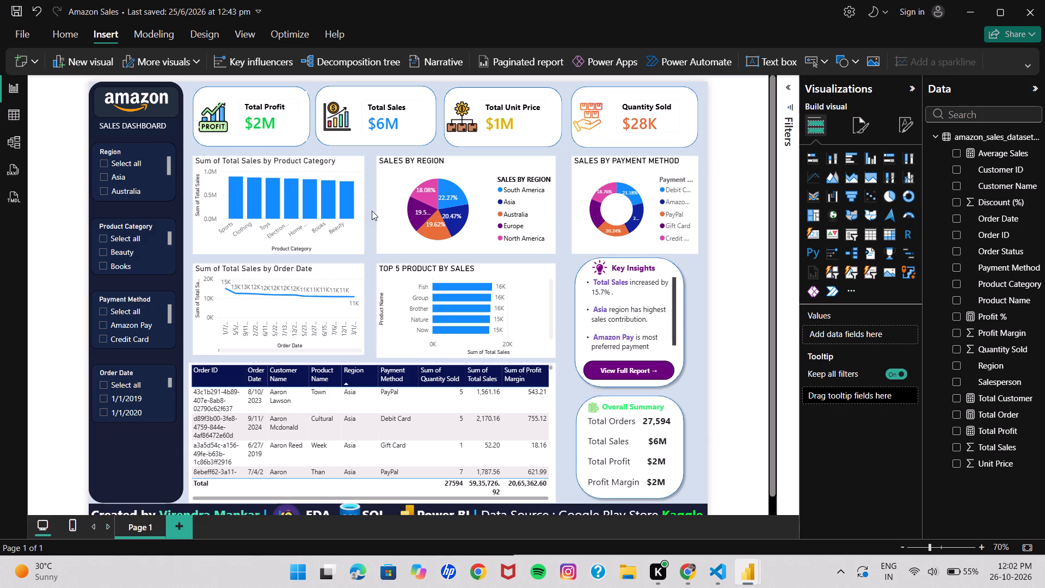
# Try bold on the SALES DASHBOARD title again, and centre-align the text within its text box.
pyautogui.click(156, 120)
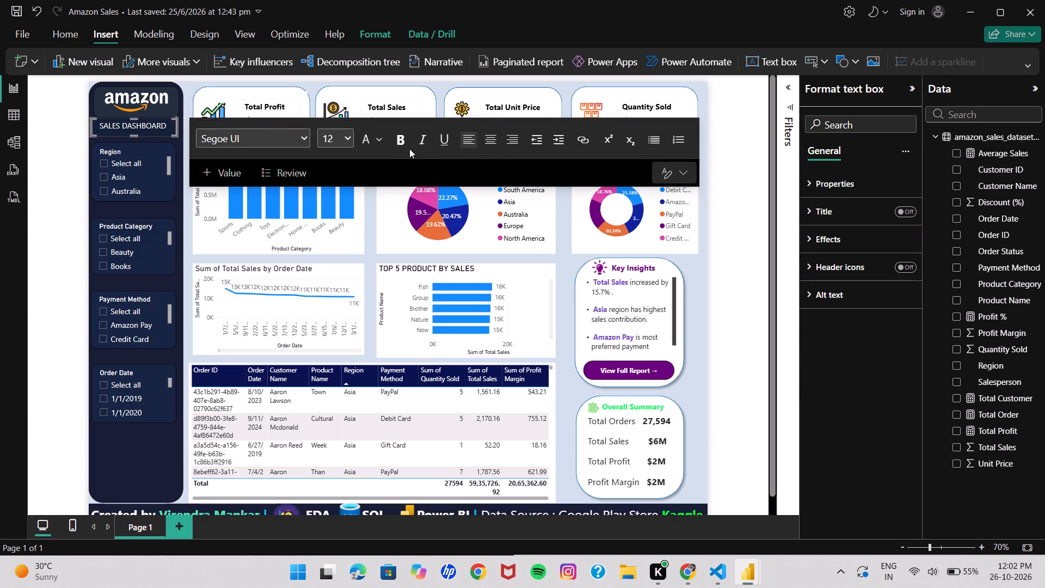
pyautogui.click(402, 145)
pyautogui.moveTo(402, 145); pyautogui.dragTo(378, 139)
pyautogui.click(378, 139)
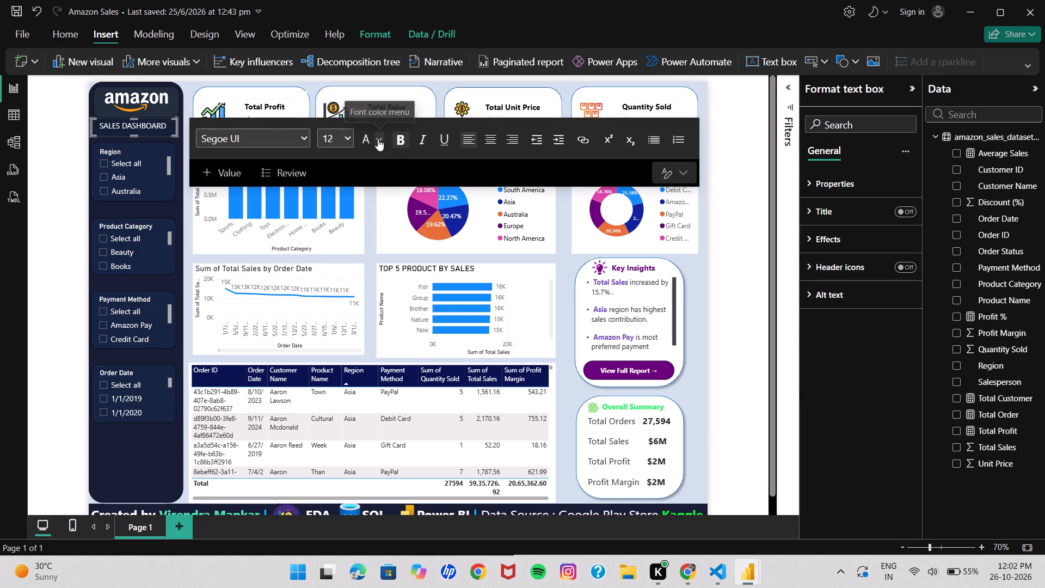
pyautogui.click(378, 139)
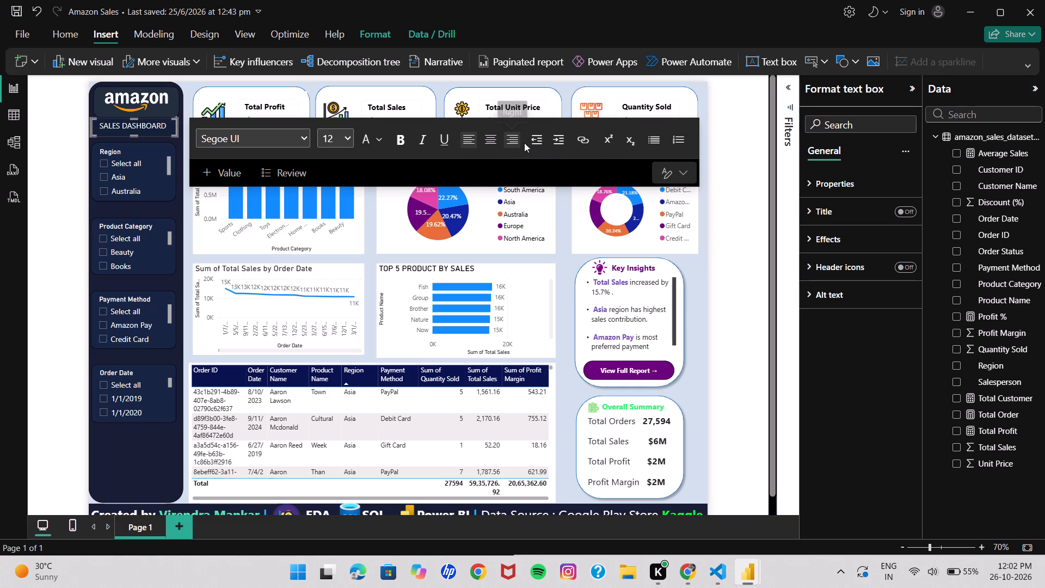
pyautogui.click(488, 142)
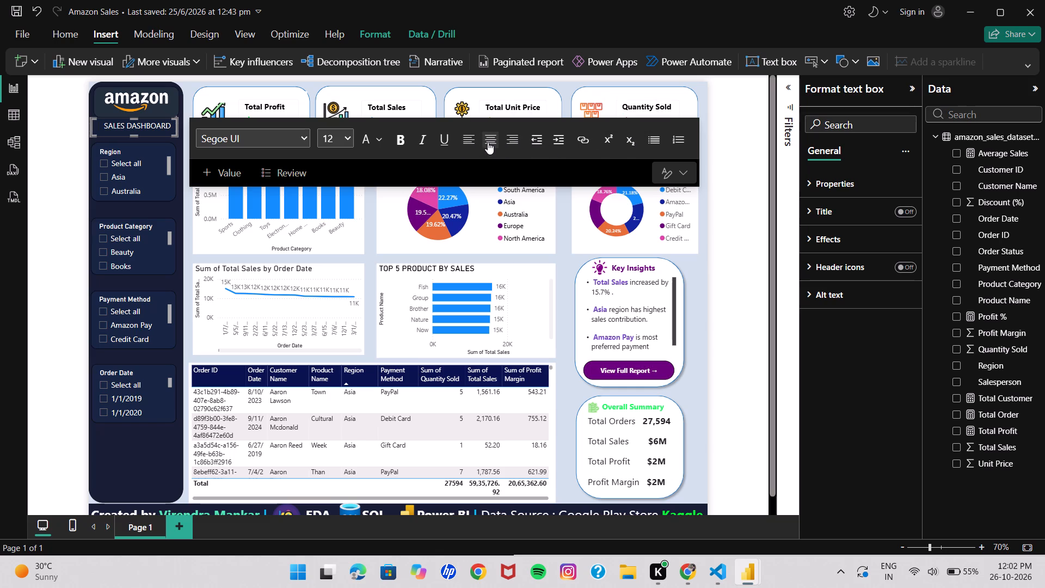
pyautogui.click(45, 124)
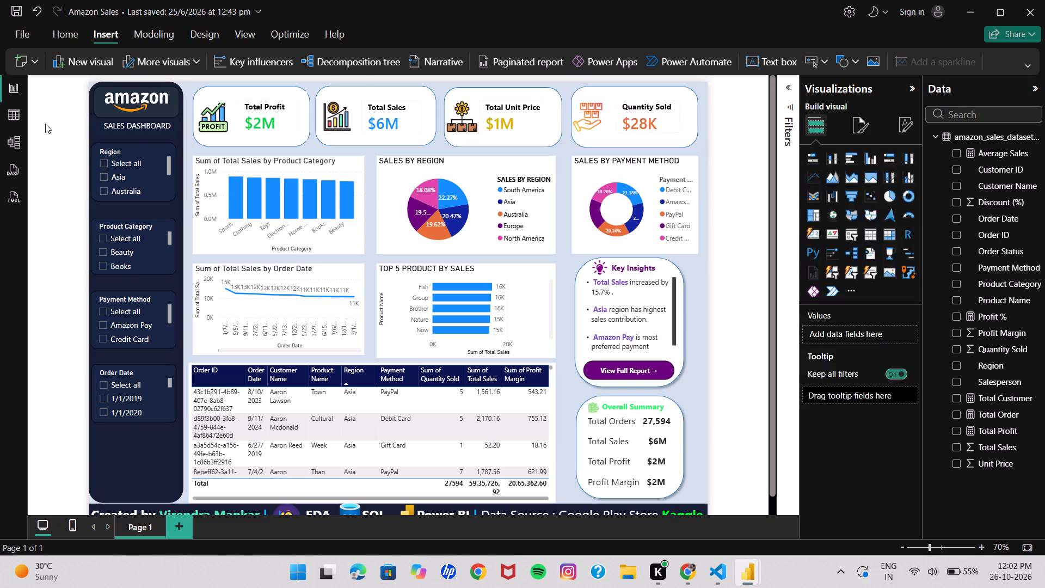
pyautogui.click(41, 164)
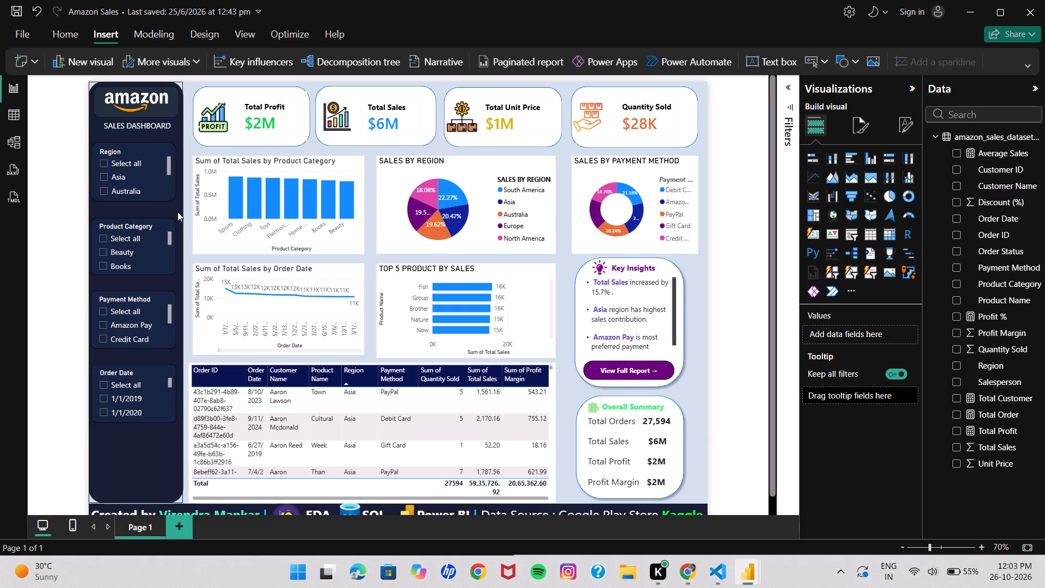
# Copy the background colour's hex code, #191D34, from the tall dark sidebar text box behind the slicers.
pyautogui.click(158, 208)
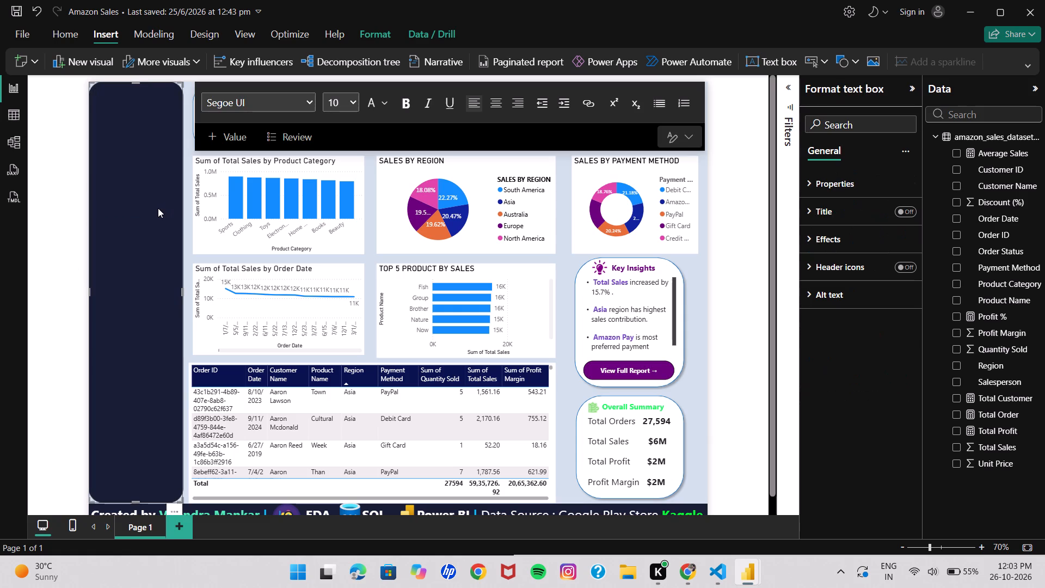
pyautogui.click(831, 228)
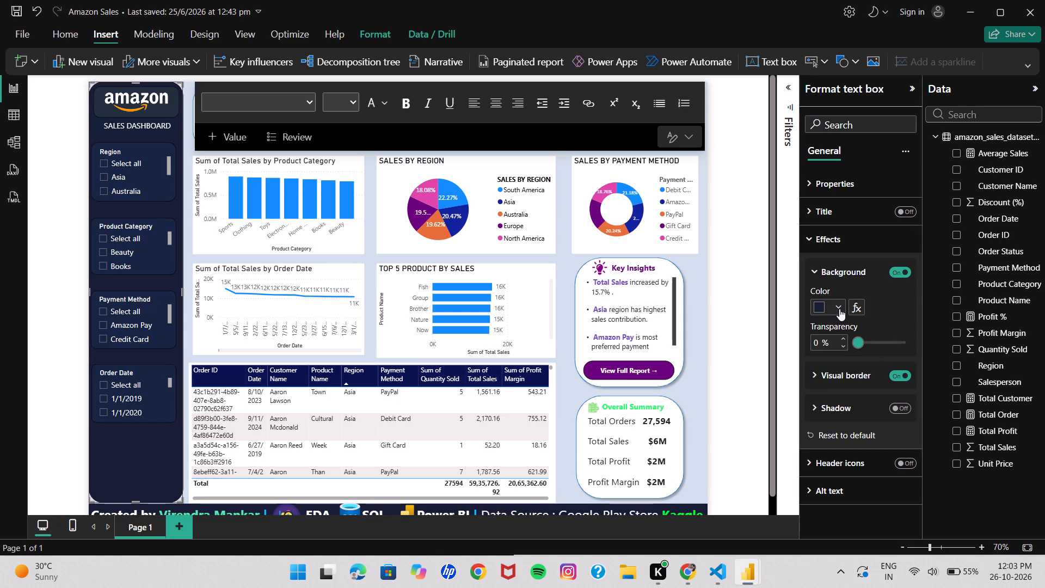
pyautogui.click(839, 309)
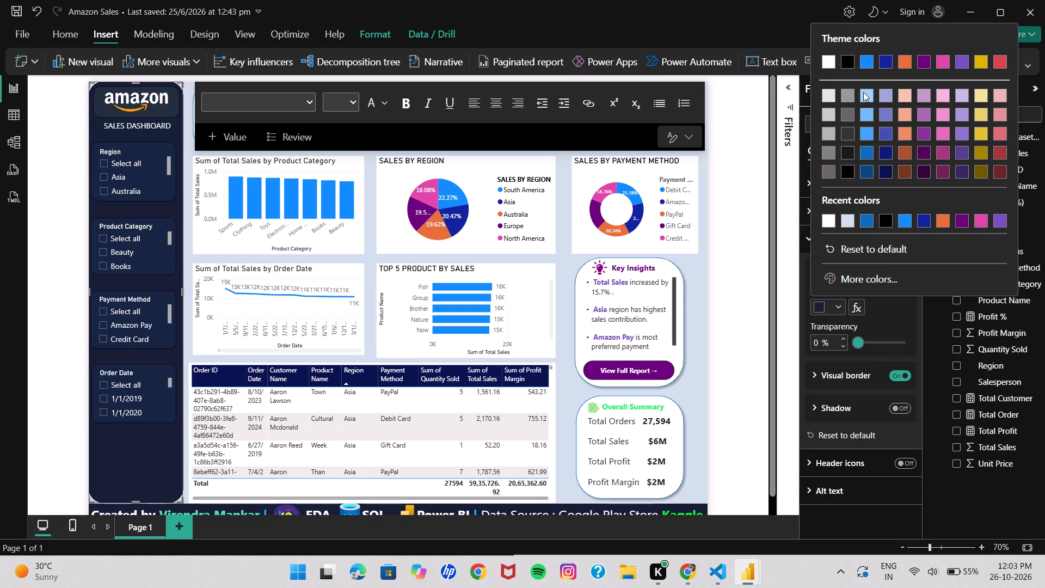
pyautogui.click(867, 279)
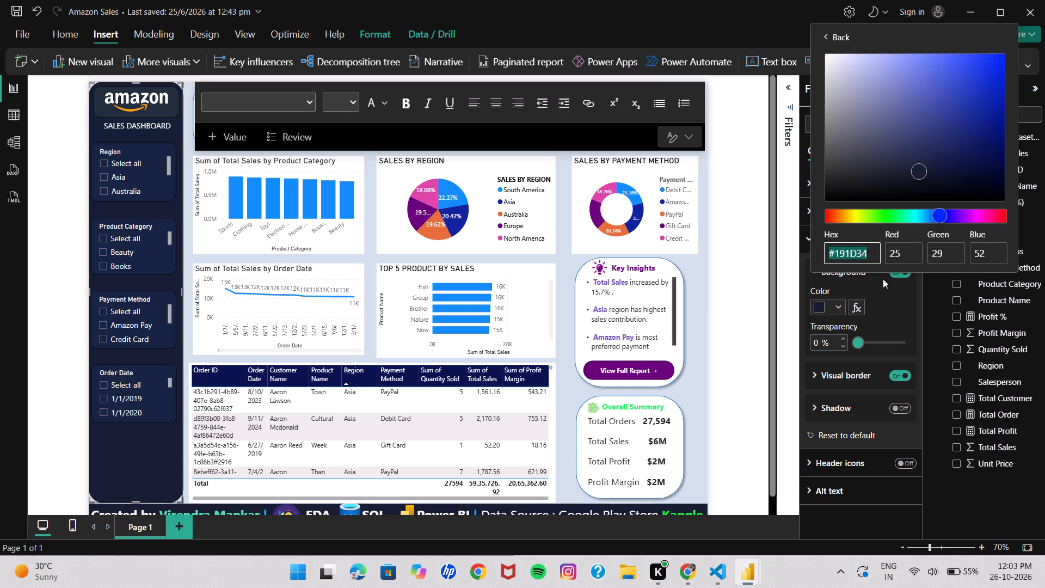
pyautogui.tripleClick(844, 251)
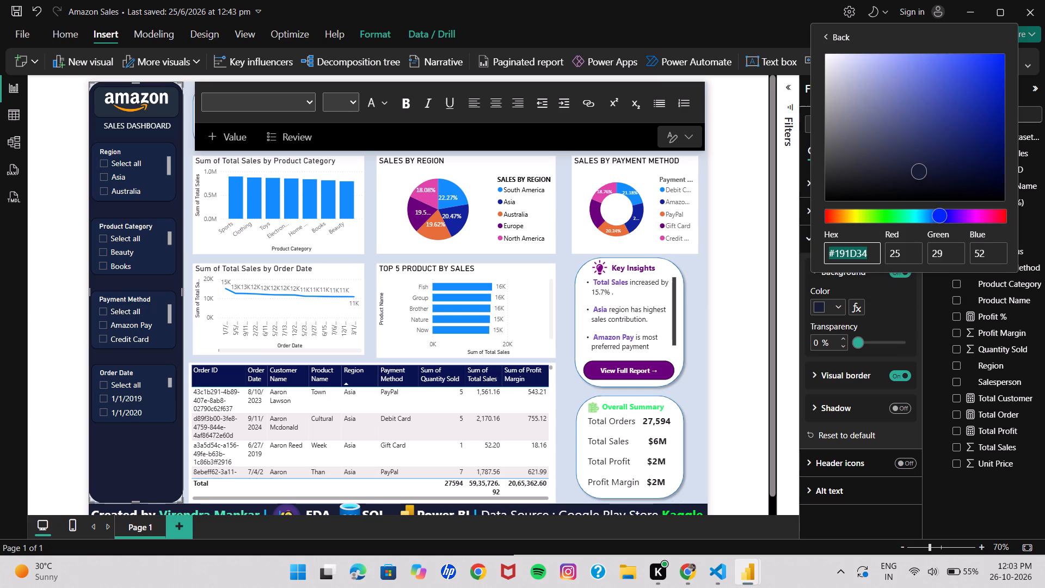
pyautogui.click(844, 251)
pyautogui.hotkey('ctrl', 'c')
pyautogui.click(926, 290)
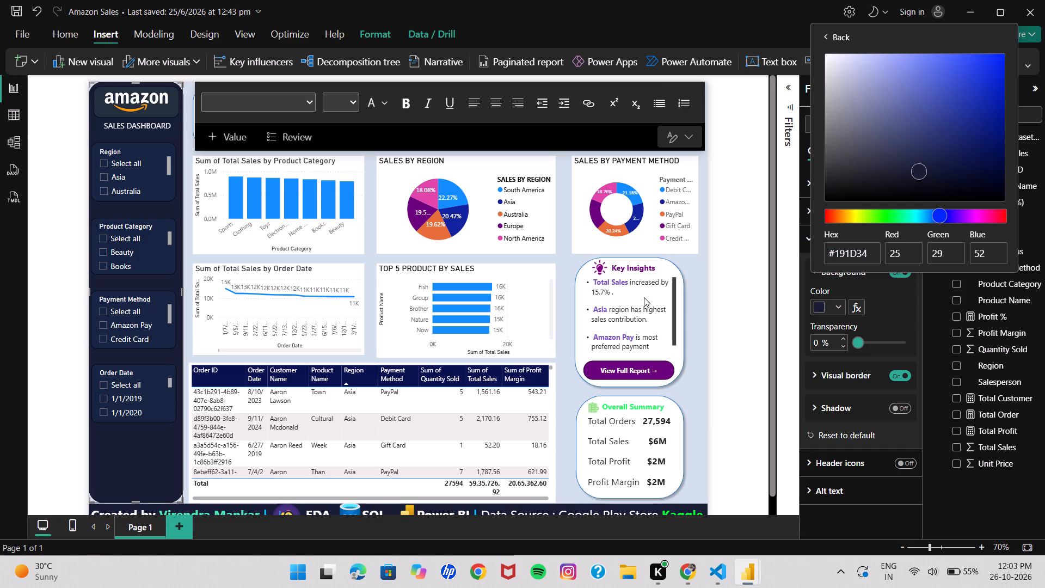
pyautogui.click(156, 193)
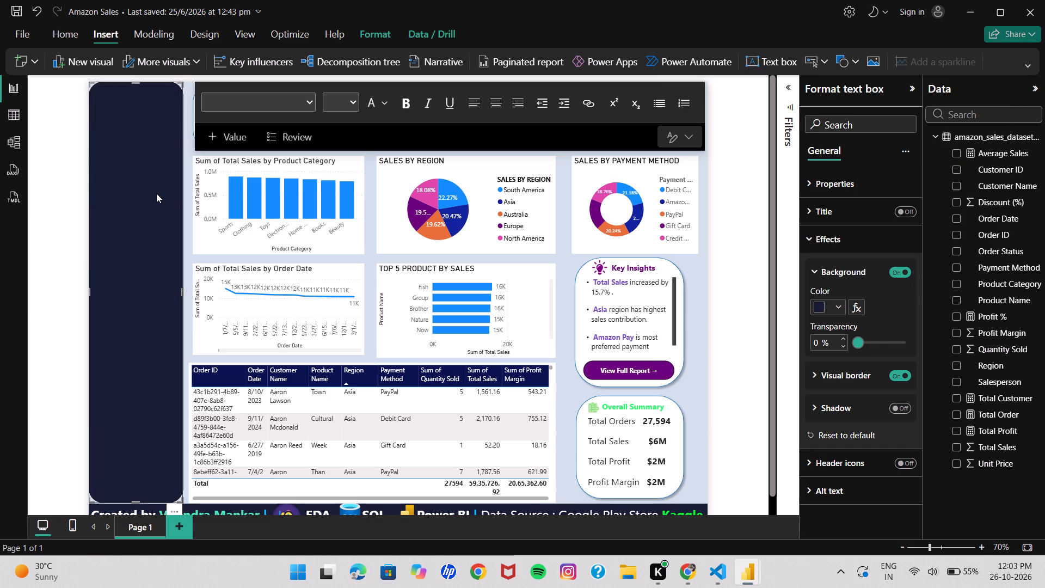
pyautogui.click(156, 193)
pyautogui.click(52, 193)
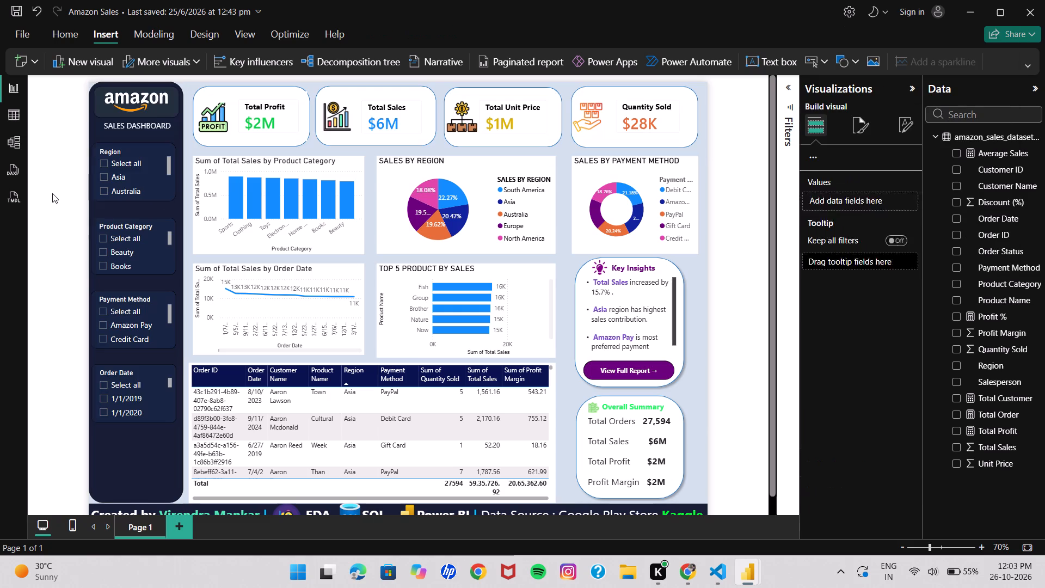
# Set the Region slicer's background colour to the copied sidebar hex value #191D34.
pyautogui.click(157, 198)
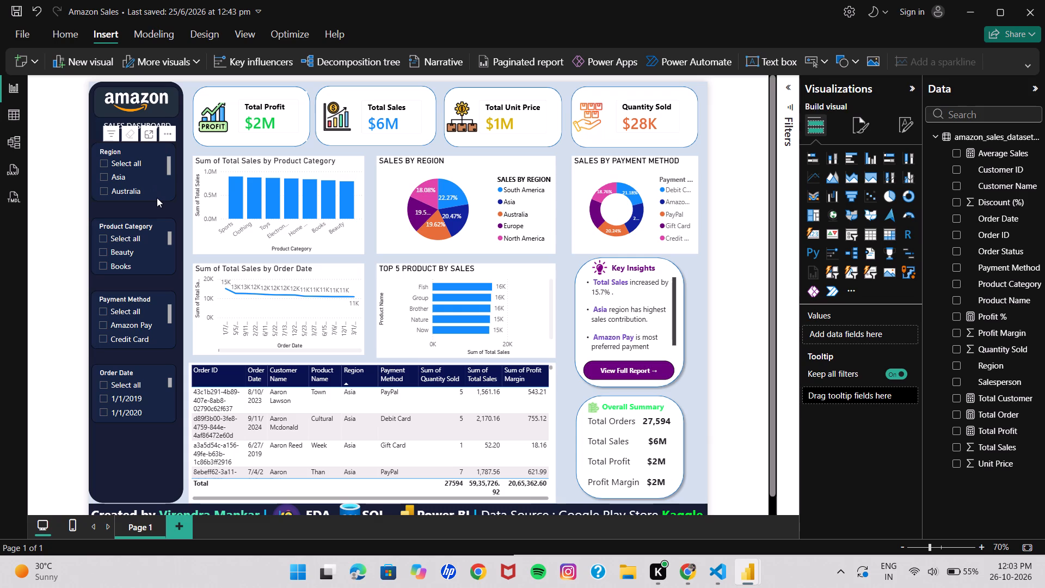
pyautogui.click(858, 132)
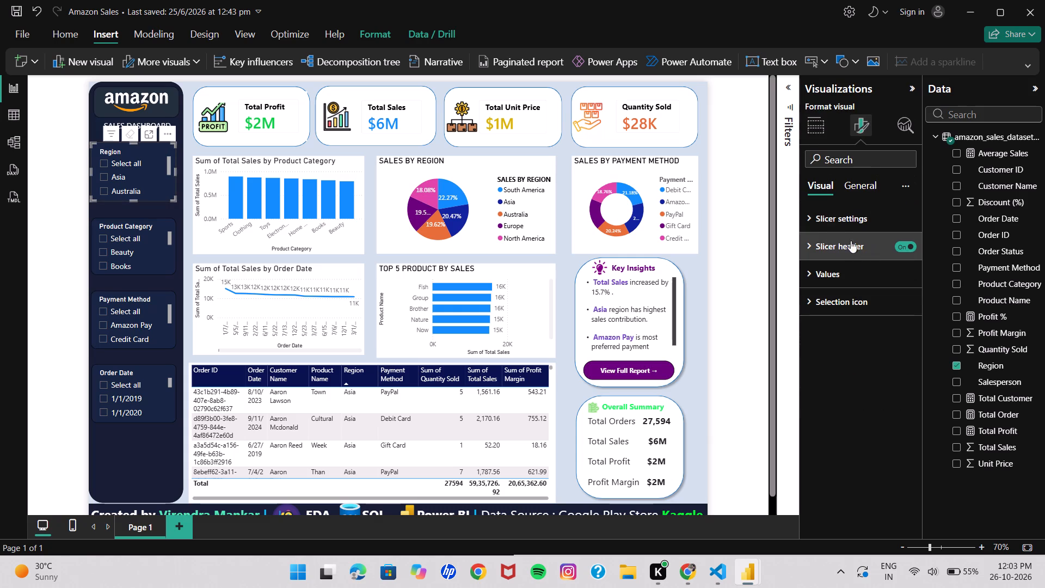
pyautogui.click(859, 187)
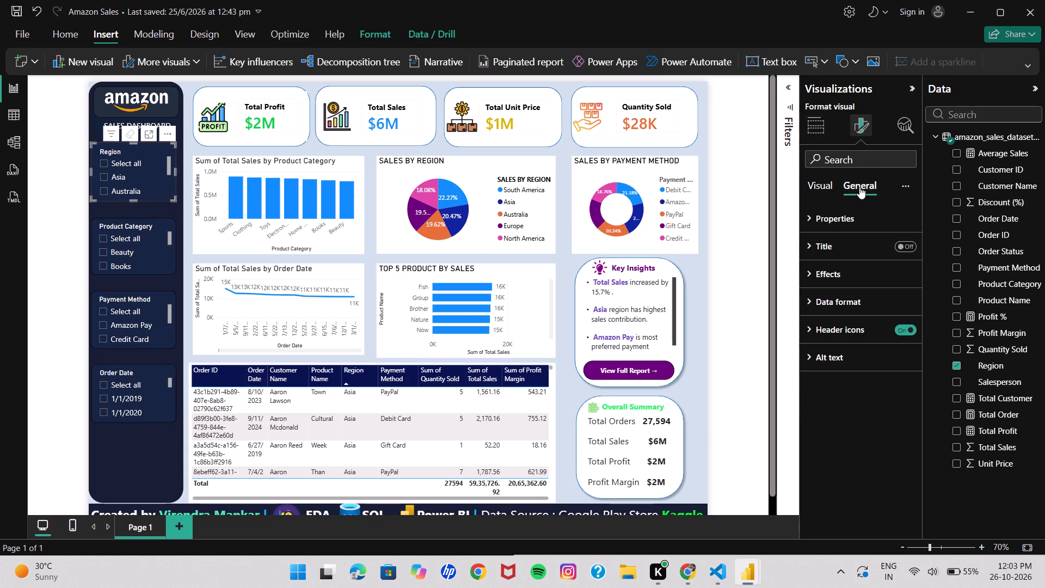
pyautogui.click(834, 276)
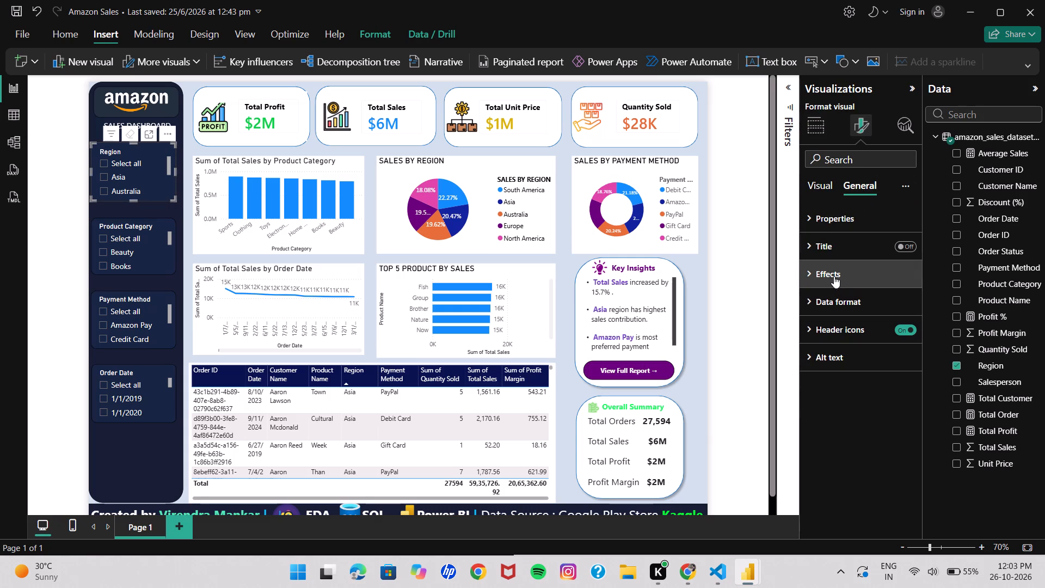
pyautogui.click(831, 342)
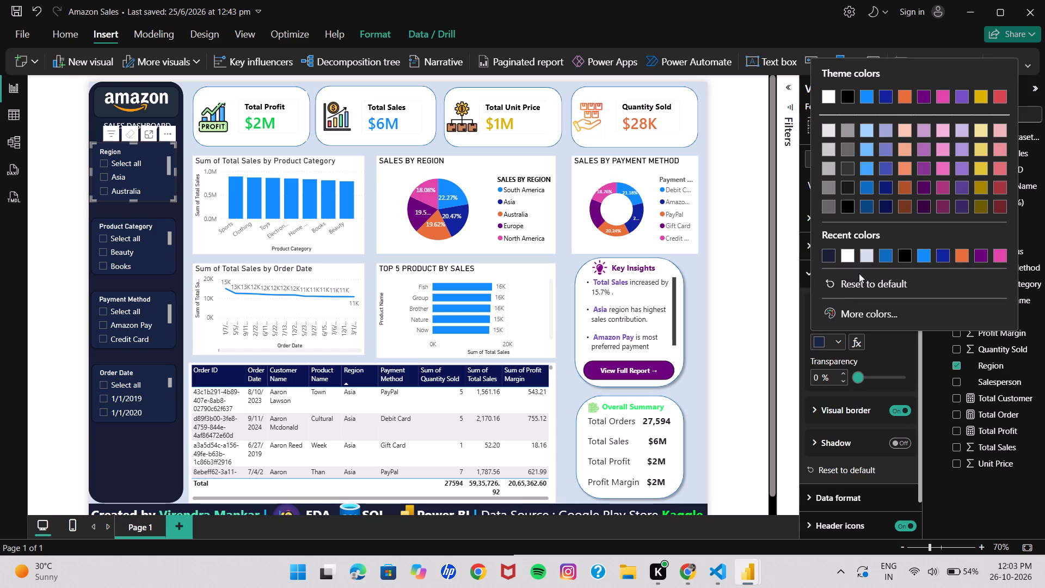
pyautogui.click(846, 311)
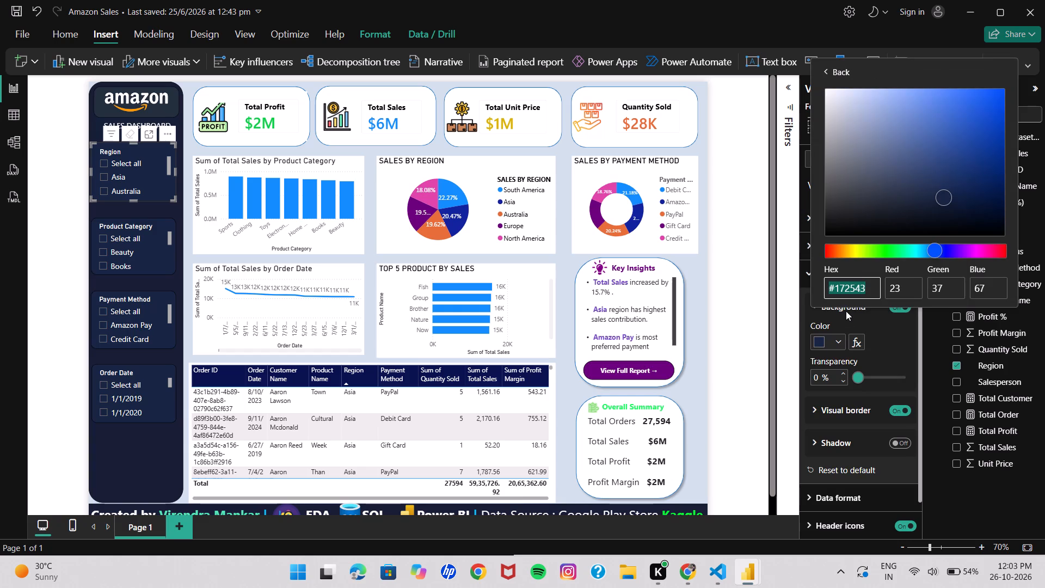
pyautogui.hotkey('ctrl', 'v')
pyautogui.press('Return')
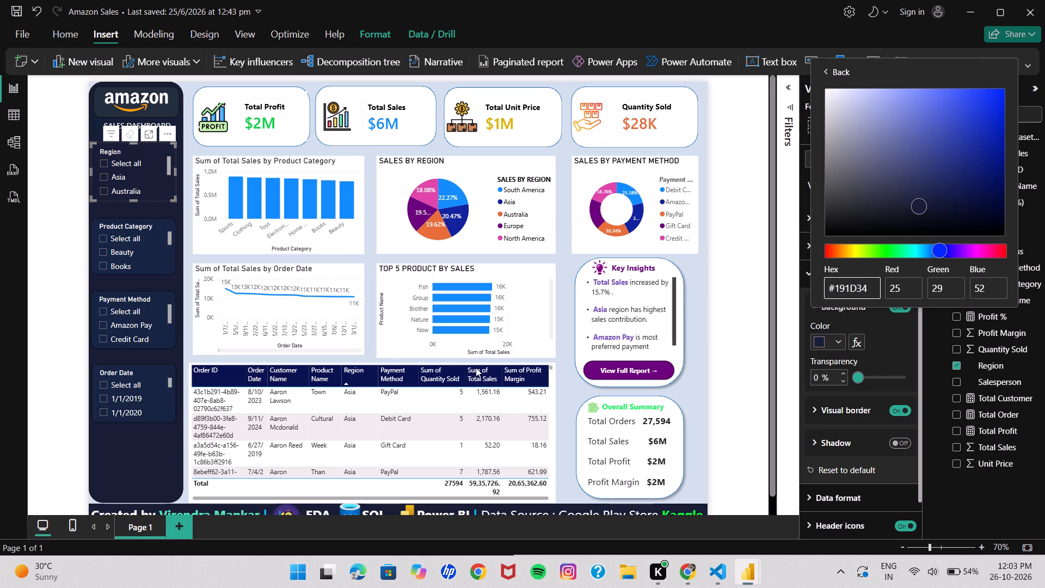
pyautogui.click(48, 242)
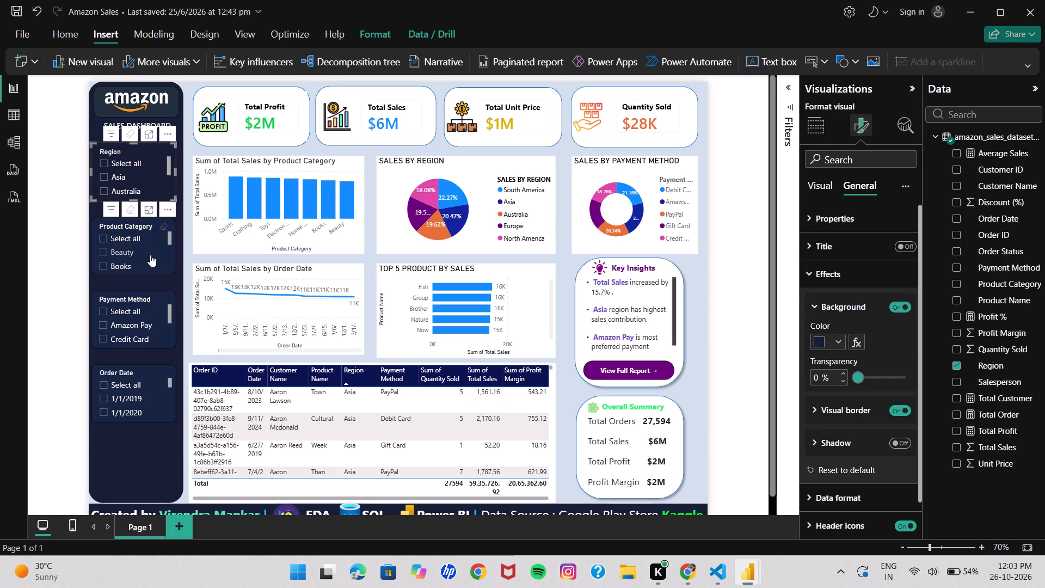
# Set the Product Category slicer's background colour to #191D34, leaving no category filtered.
pyautogui.click(161, 267)
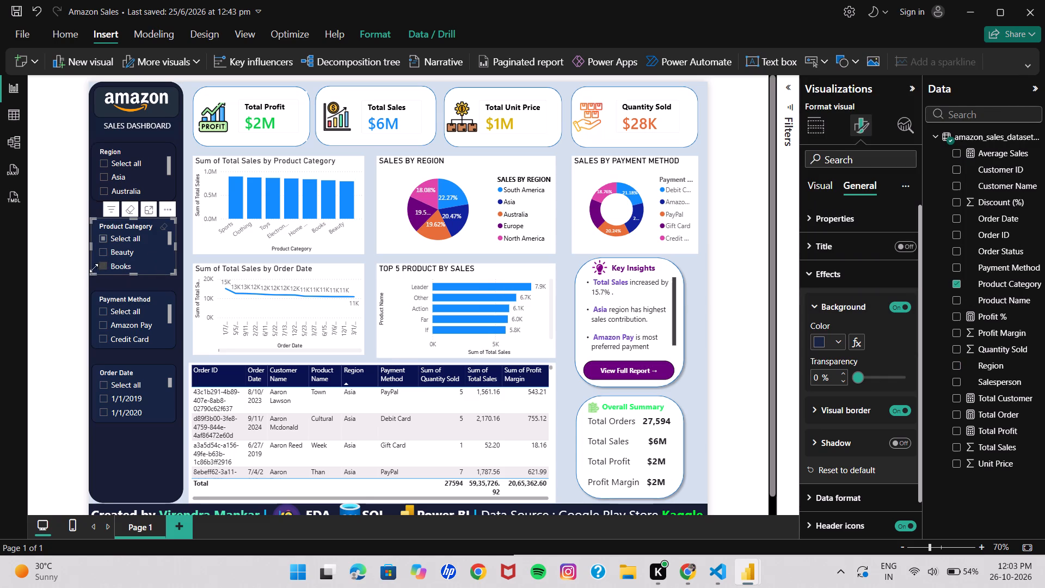
pyautogui.click(108, 265)
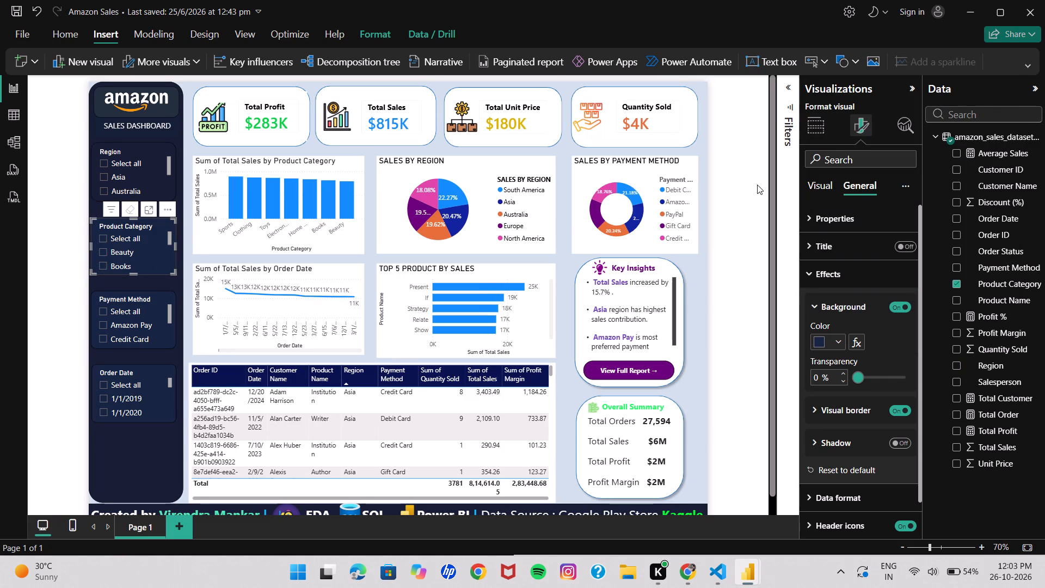
pyautogui.click(839, 342)
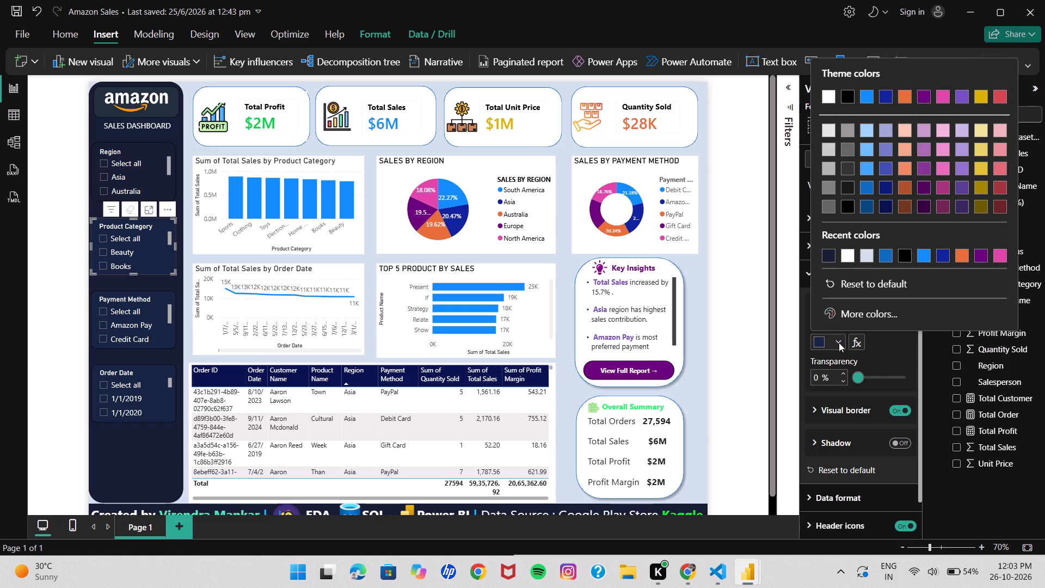
pyautogui.click(866, 316)
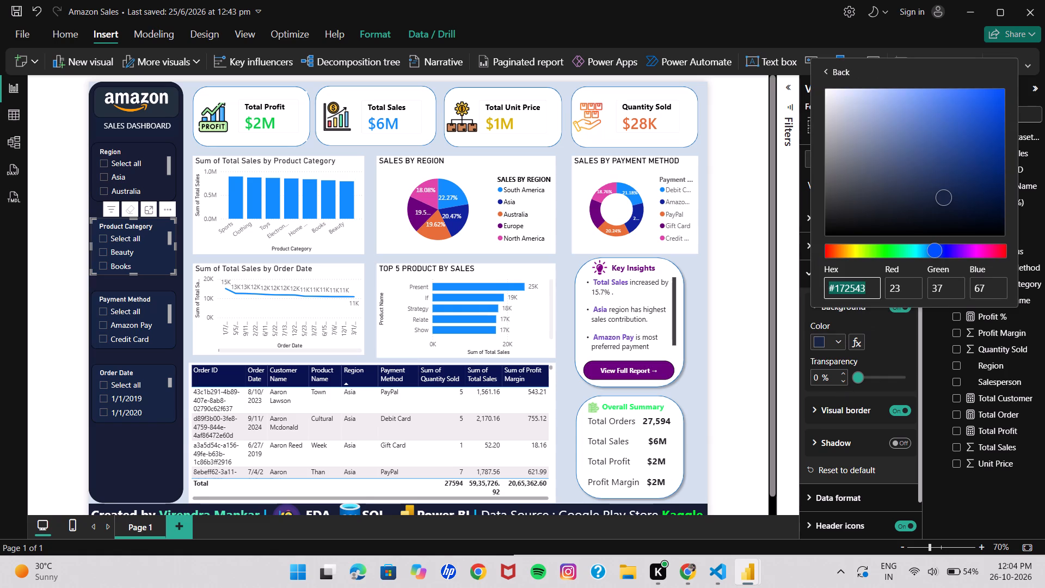
pyautogui.hotkey('ctrl', 'v')
pyautogui.press('Return')
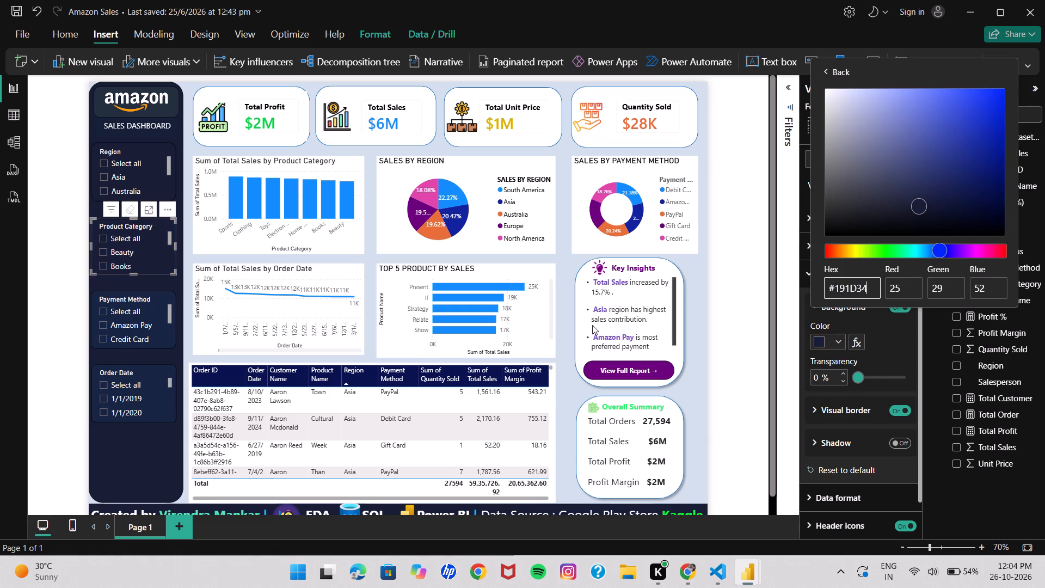
pyautogui.click(167, 342)
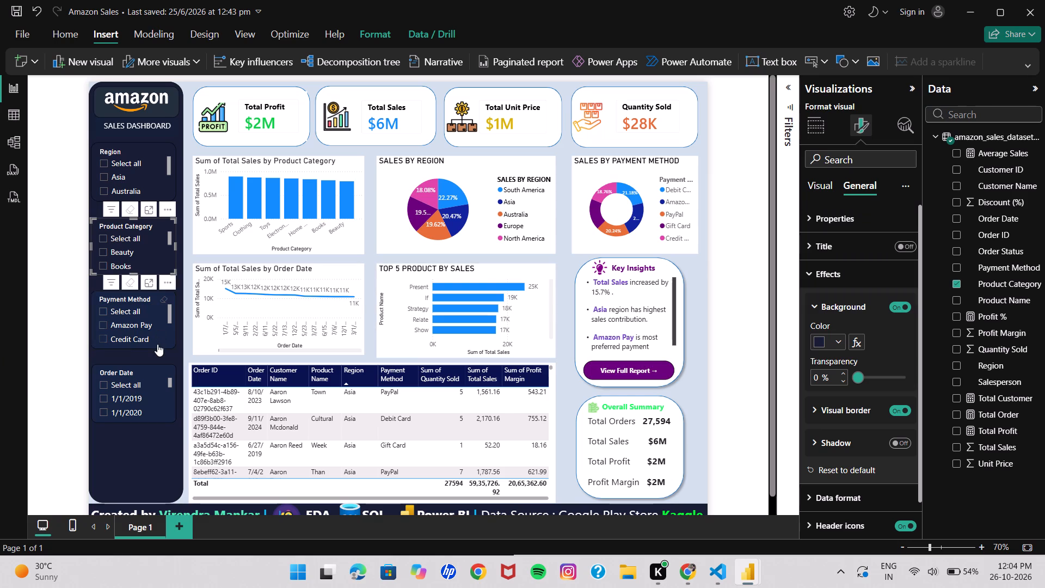
# Set the Payment Method slicer's background colour to #191D34 to match the sidebar.
pyautogui.click(156, 345)
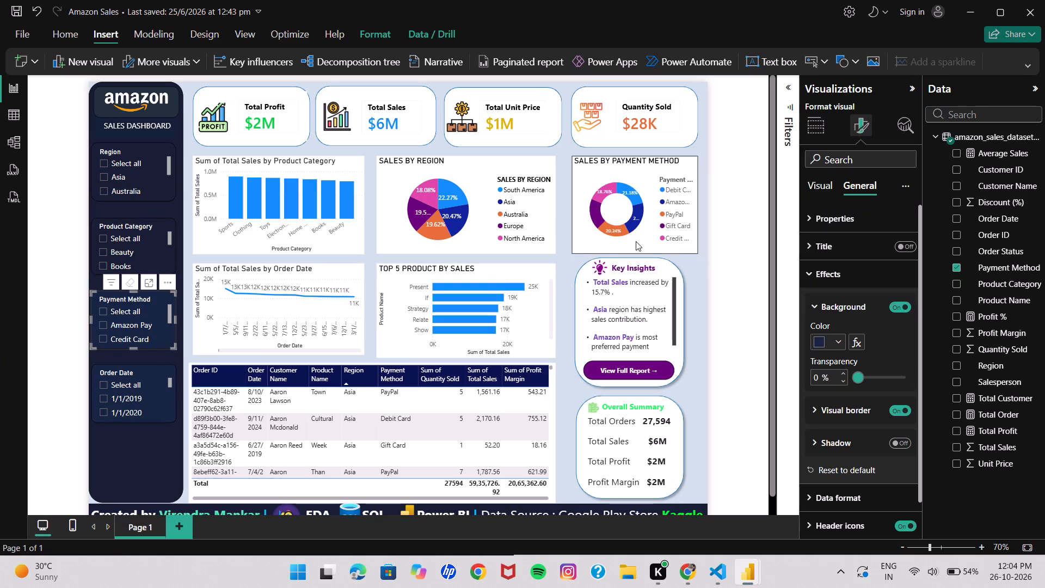
pyautogui.click(837, 342)
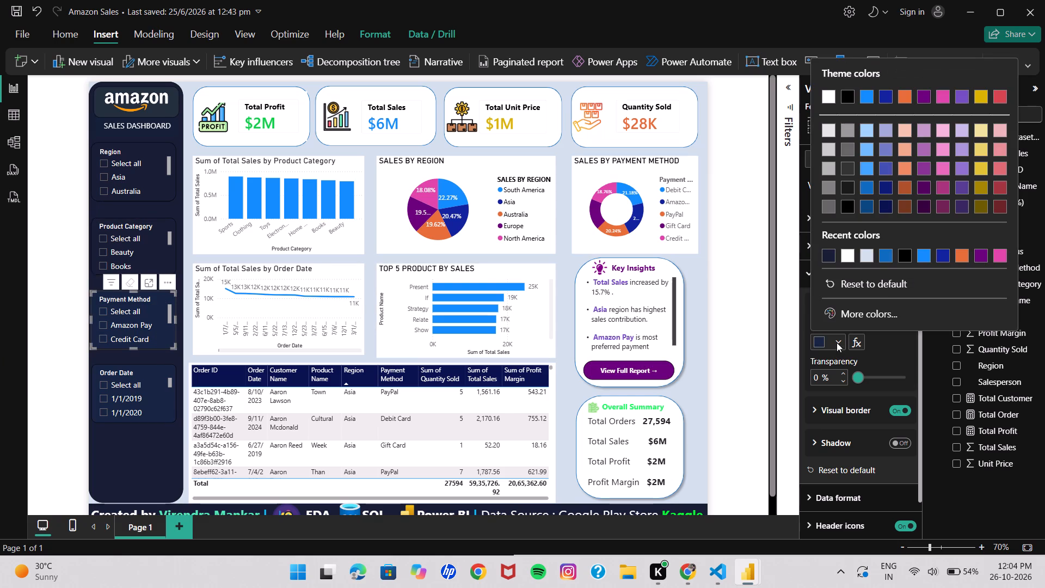
pyautogui.click(853, 315)
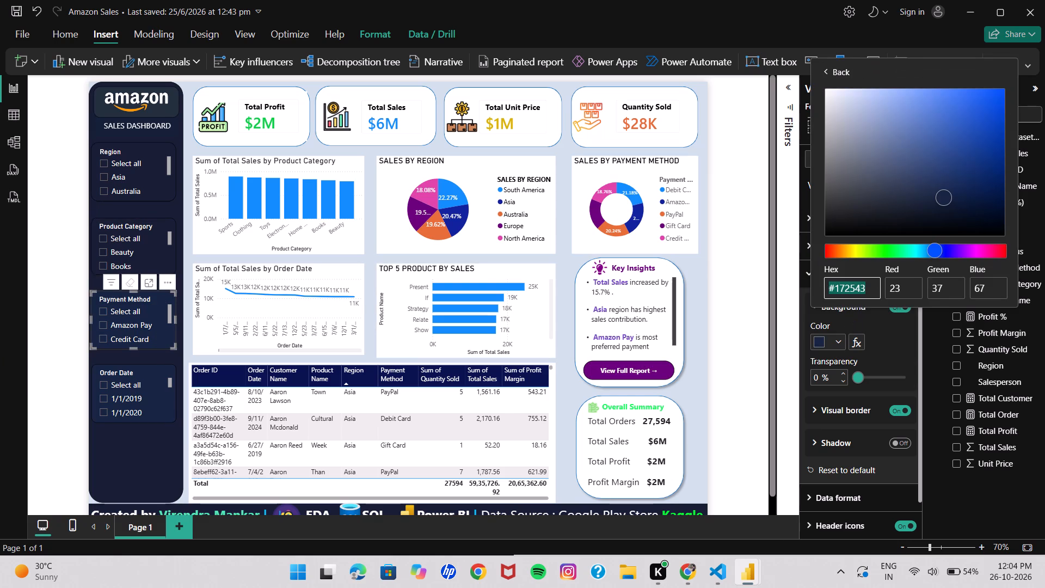
pyautogui.hotkey('ctrl', 'v')
pyautogui.press('Return')
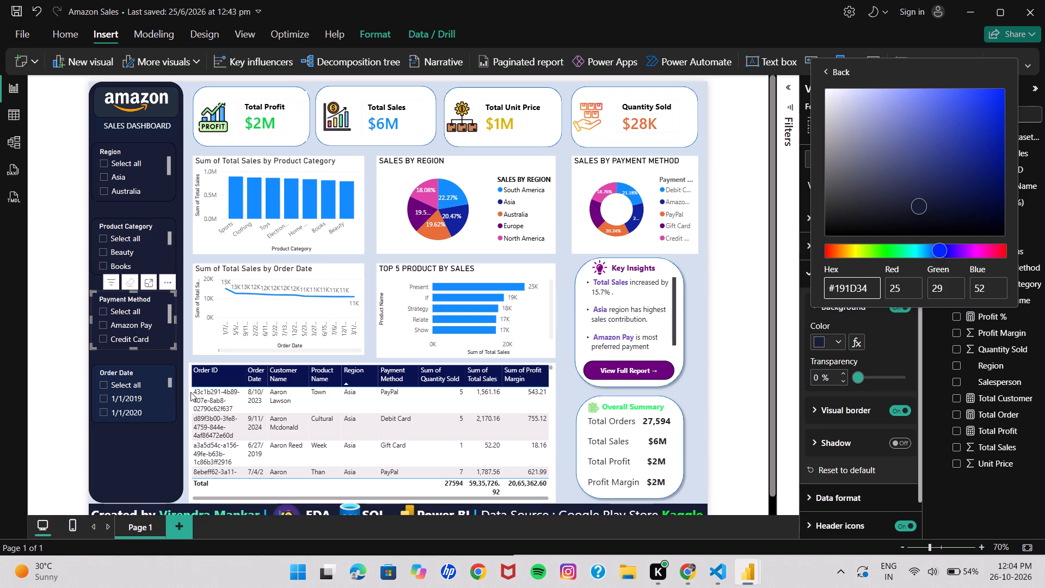
pyautogui.click(163, 415)
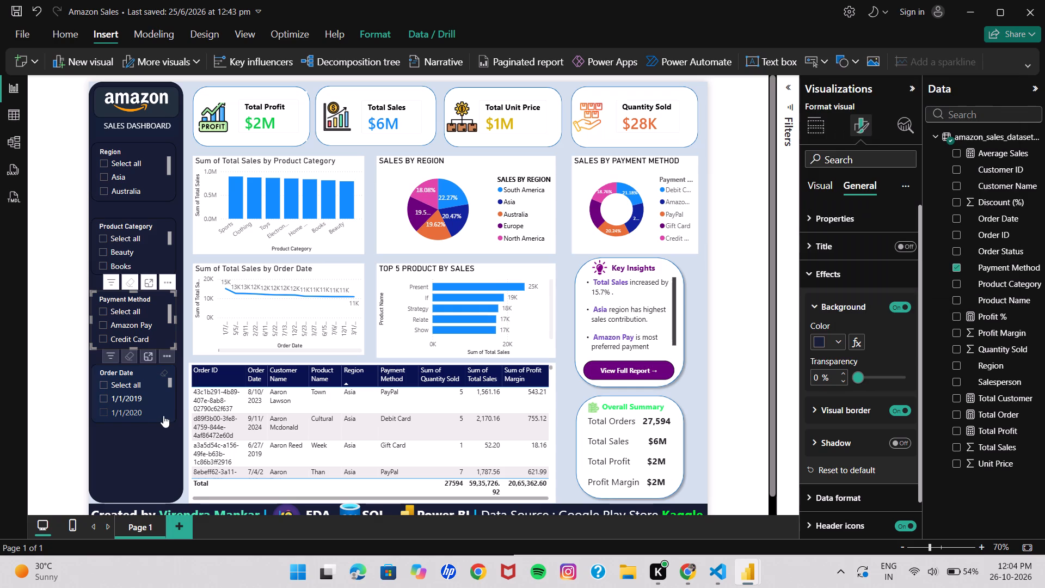
# Set the Order Date slicer's background colour to #191D34 and deselect the slicer.
pyautogui.click(123, 420)
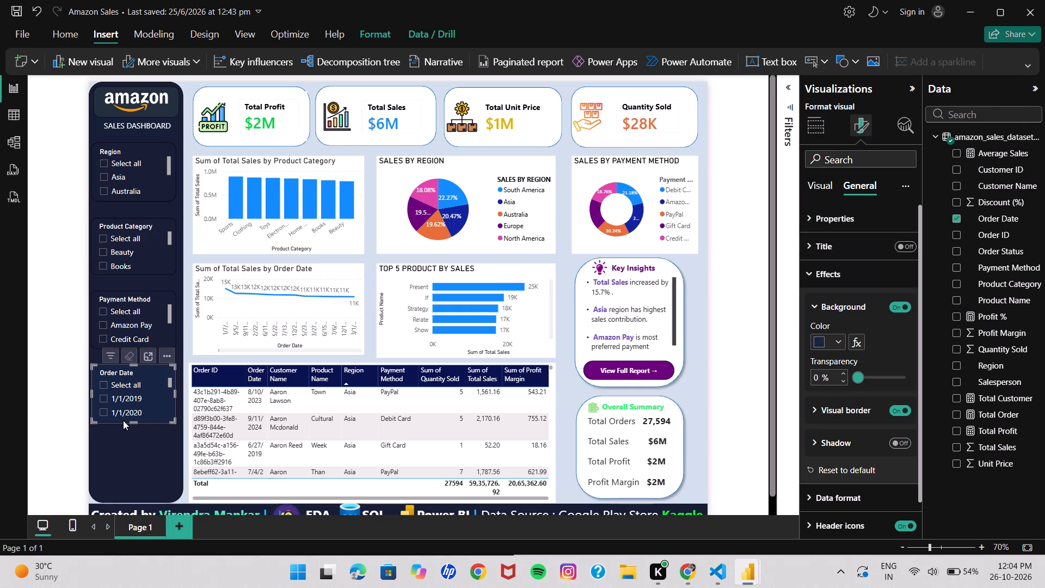
pyautogui.click(836, 343)
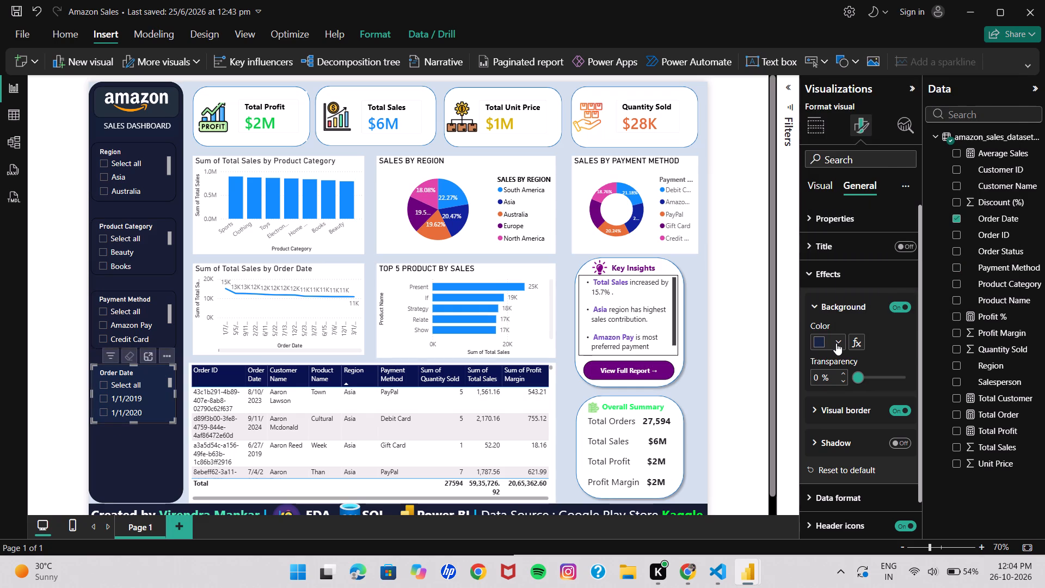
pyautogui.click(857, 317)
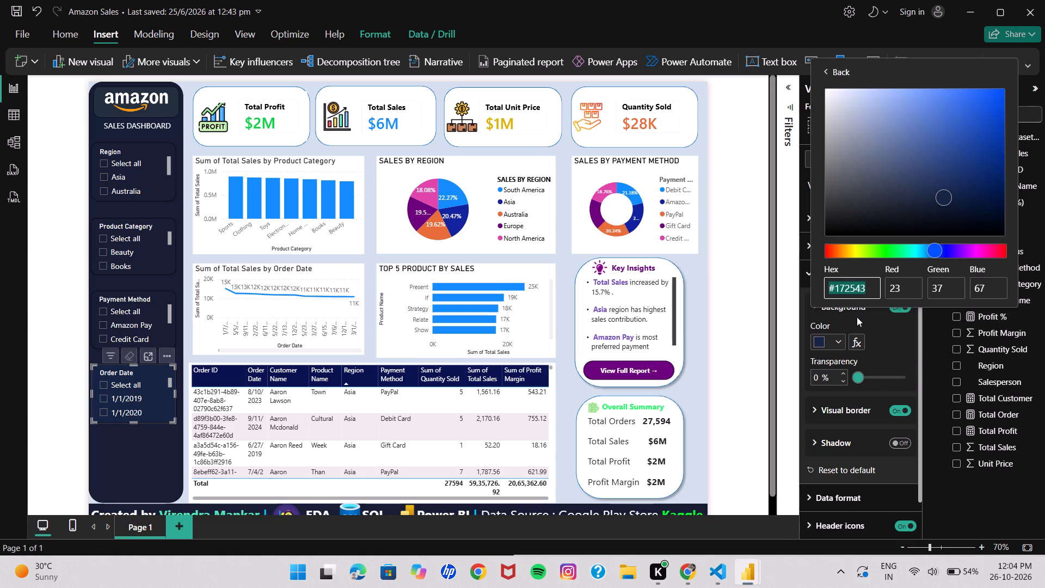
pyautogui.hotkey('ctrl', 'v')
pyautogui.press('Return')
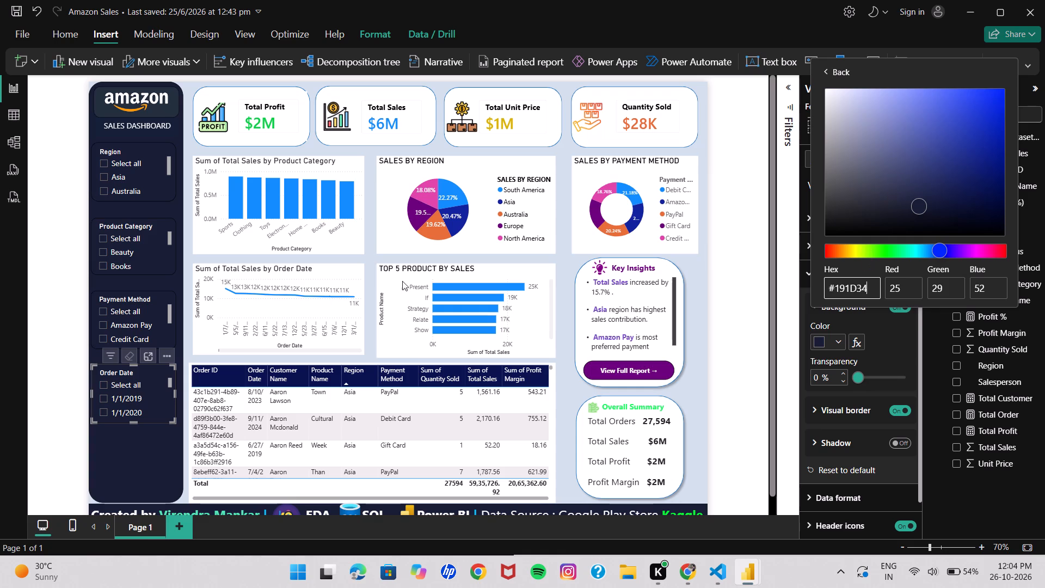
pyautogui.click(54, 346)
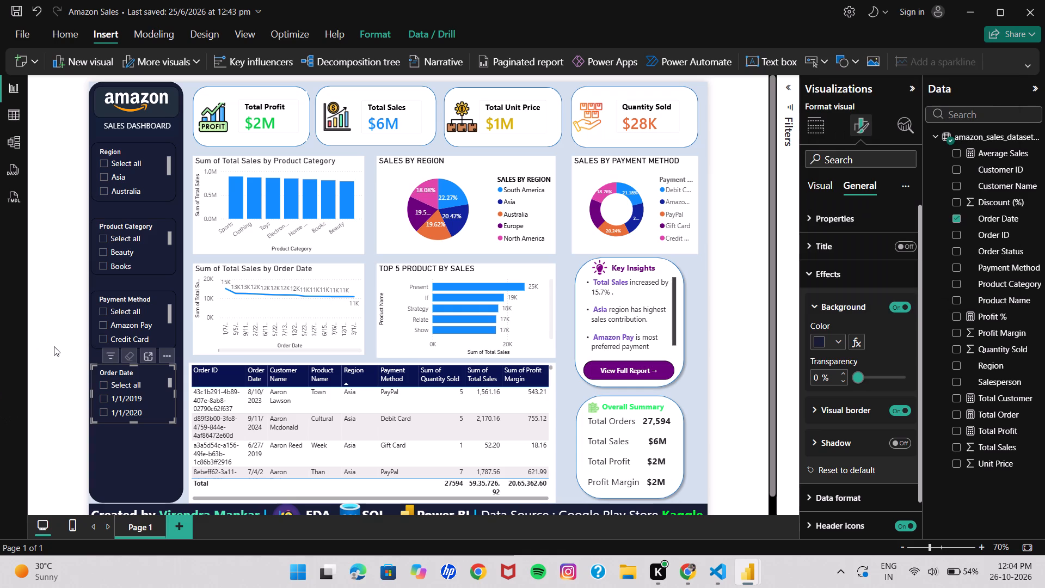
pyautogui.click(60, 377)
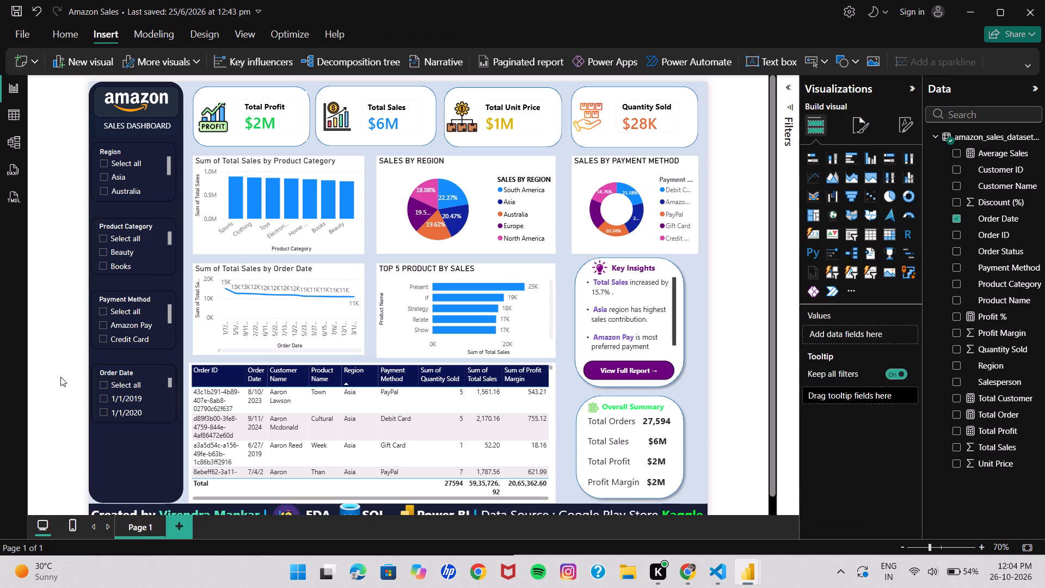